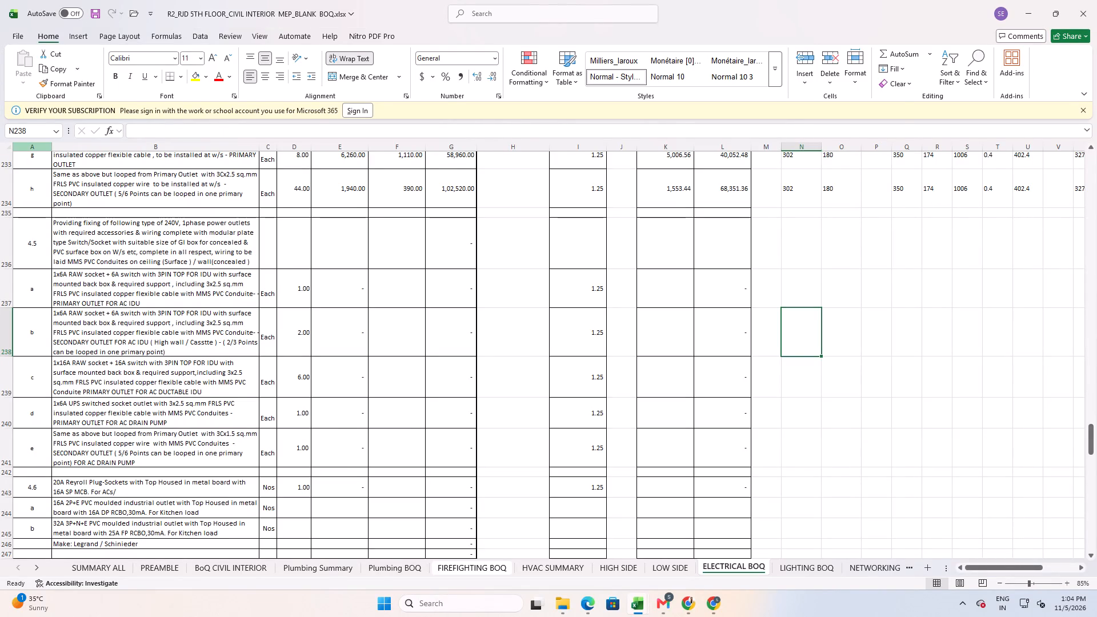
Save the RJD 5th floor BOQ workbook and close it together with the approved make list and Working-BOQ workbooks.
key(alt+Tab)
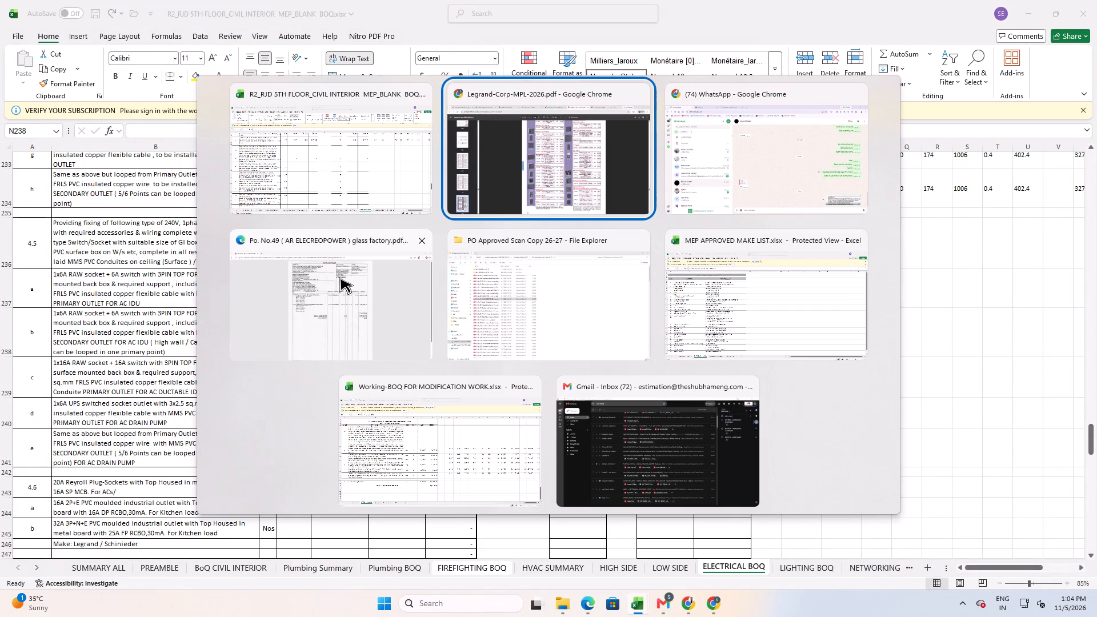
alt+click(63, 254)
click(213, 276)
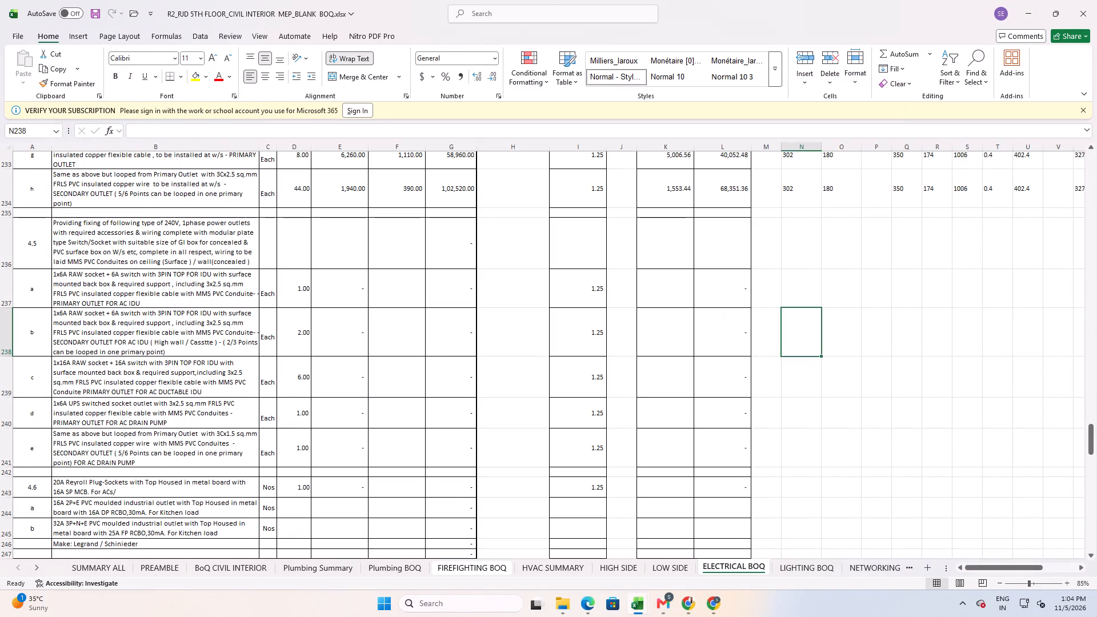
click(228, 324)
key(ctrl+s)
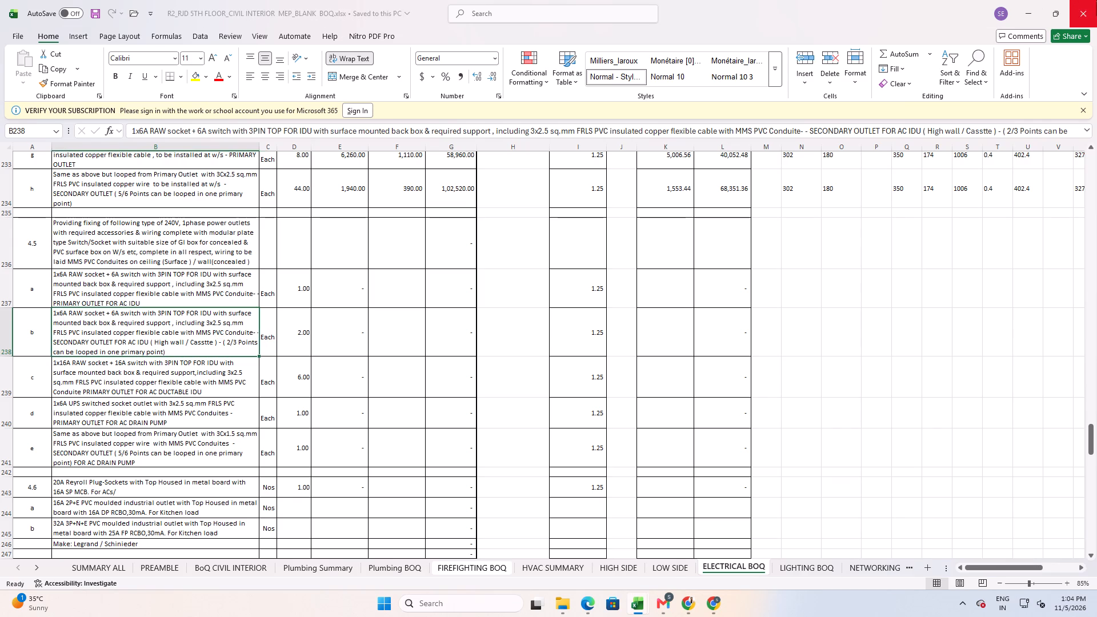
click(1078, 10)
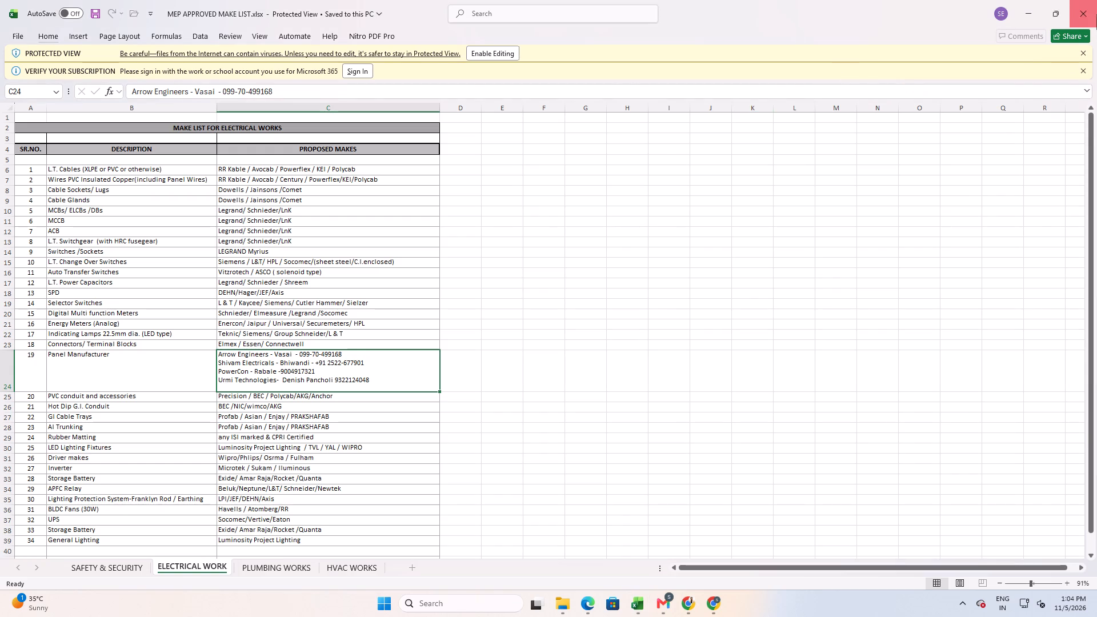
click(1096, 14)
click(1096, 6)
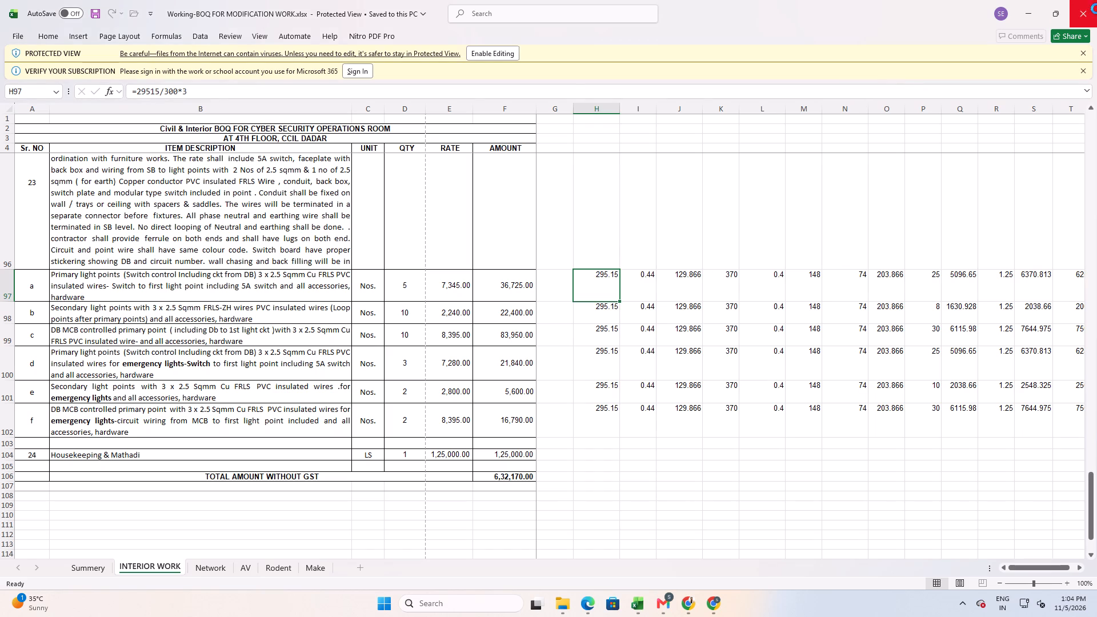
In File Explorer, open CABLE TRAY WITH HILTI ACCESSORIES BOQ.xlsx from MICRON > MICRON > FINAL on the Estimation (Z:) drive.
key(alt+Tab)
key(alt+Tab)
key(alt+Tab)
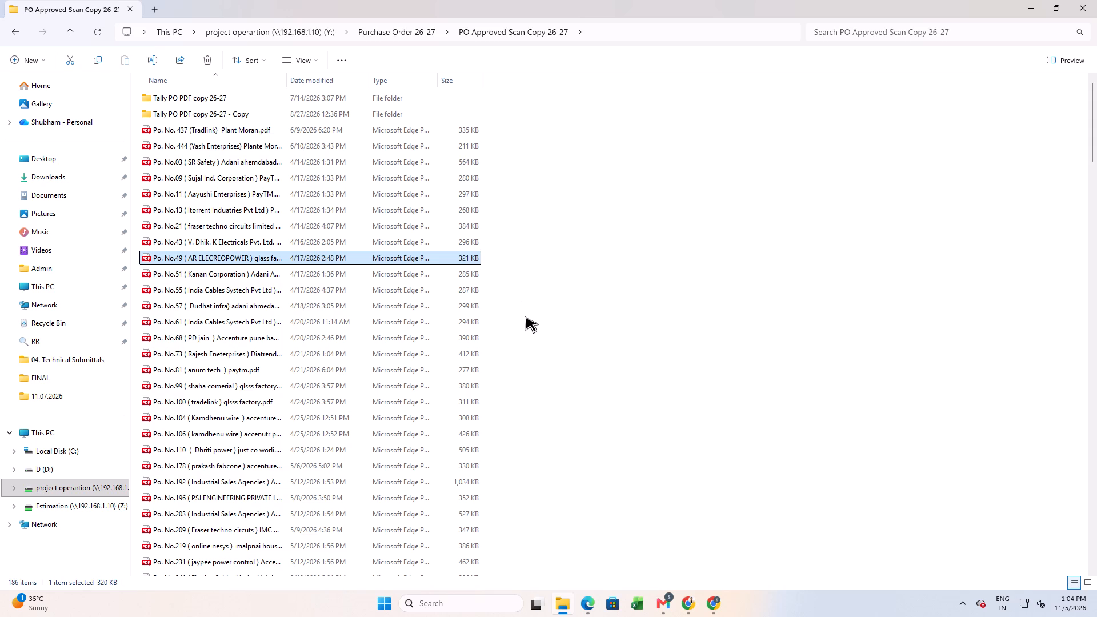
click(590, 279)
click(14, 22)
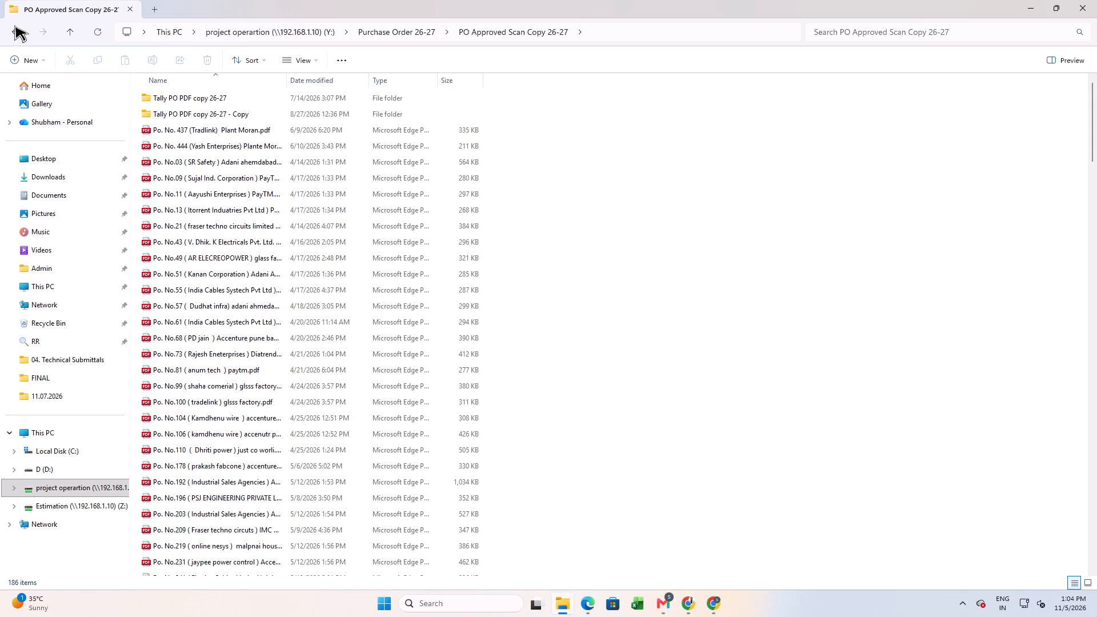
double_click(14, 25)
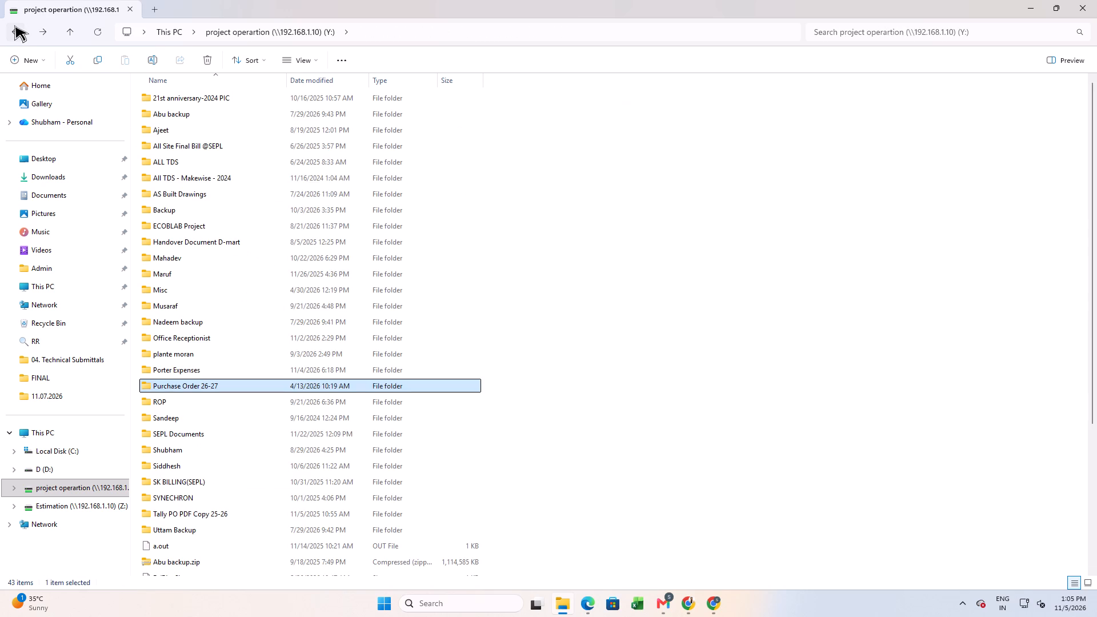
click(14, 25)
click(14, 25)
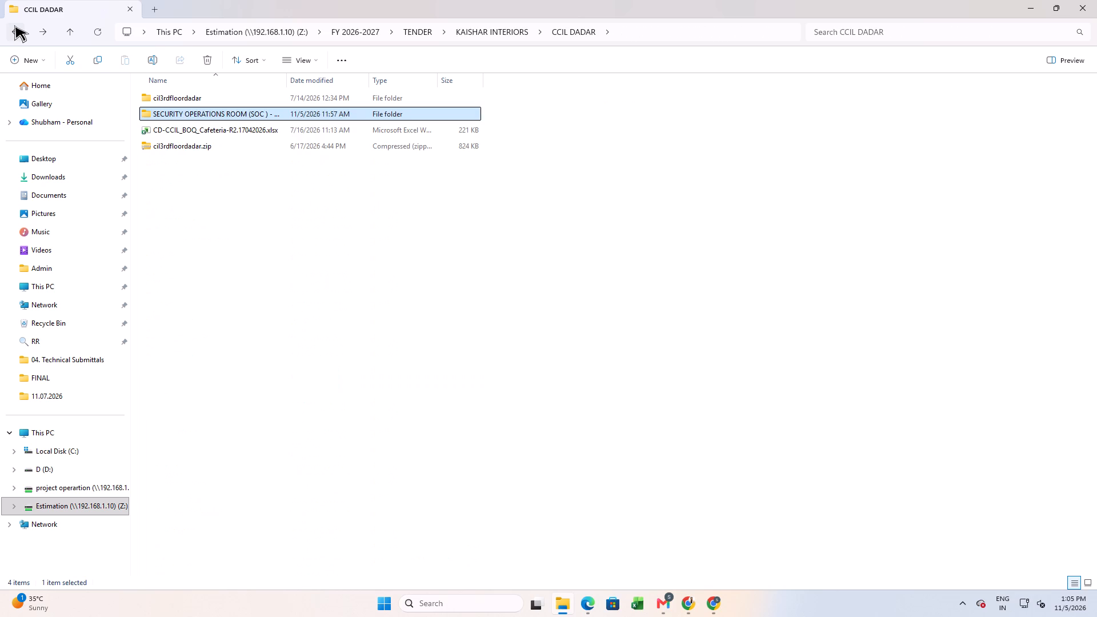
drag(195, 260, 213, 275)
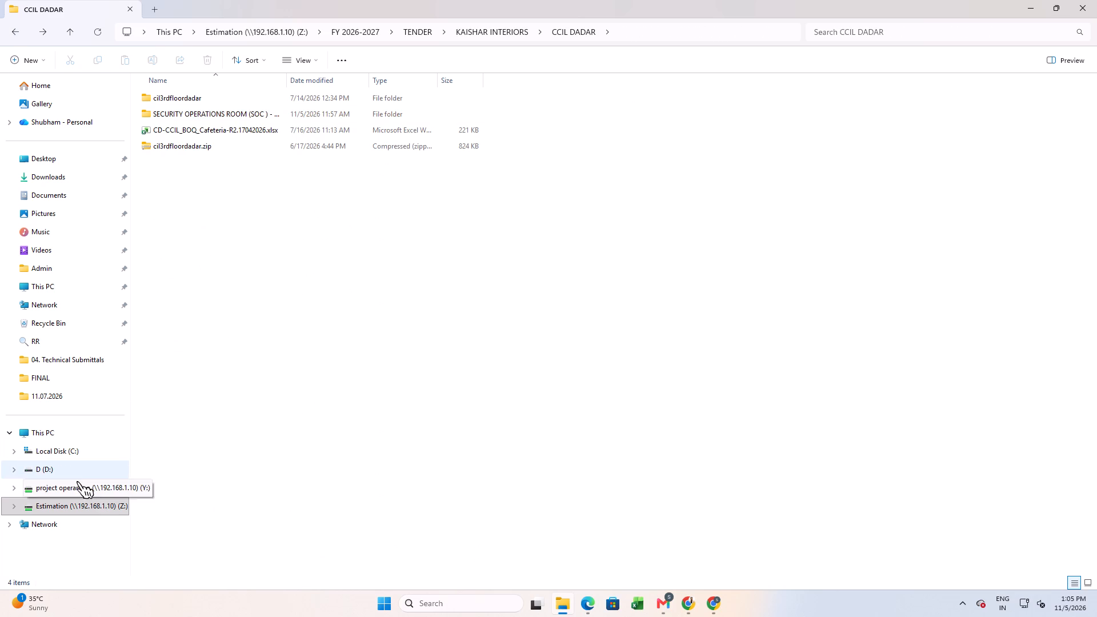
click(84, 508)
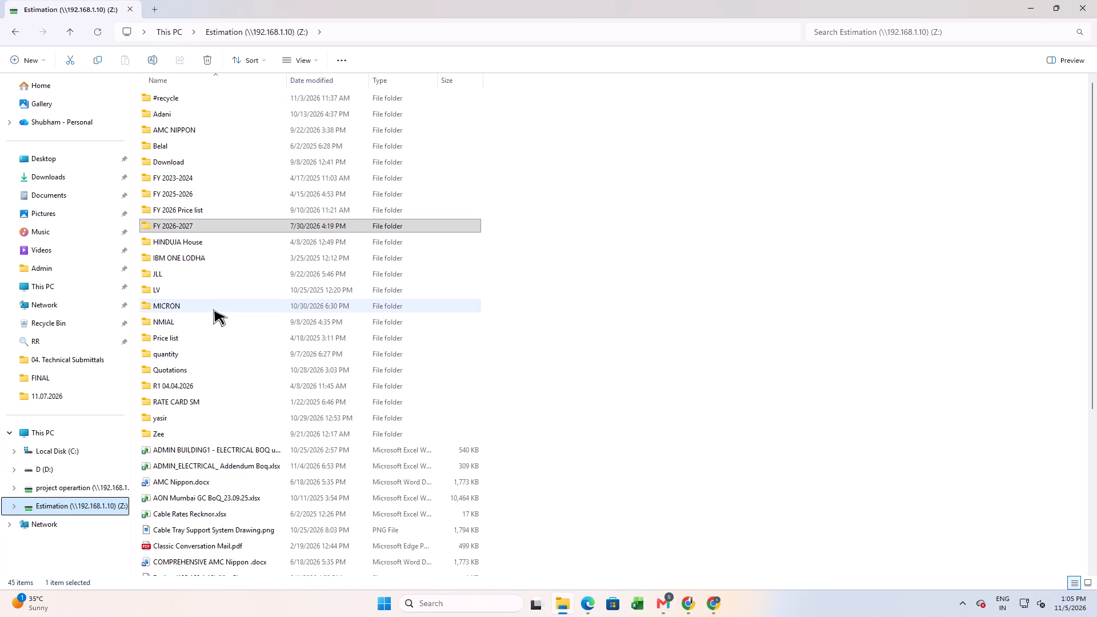
double_click(217, 301)
double_click(222, 113)
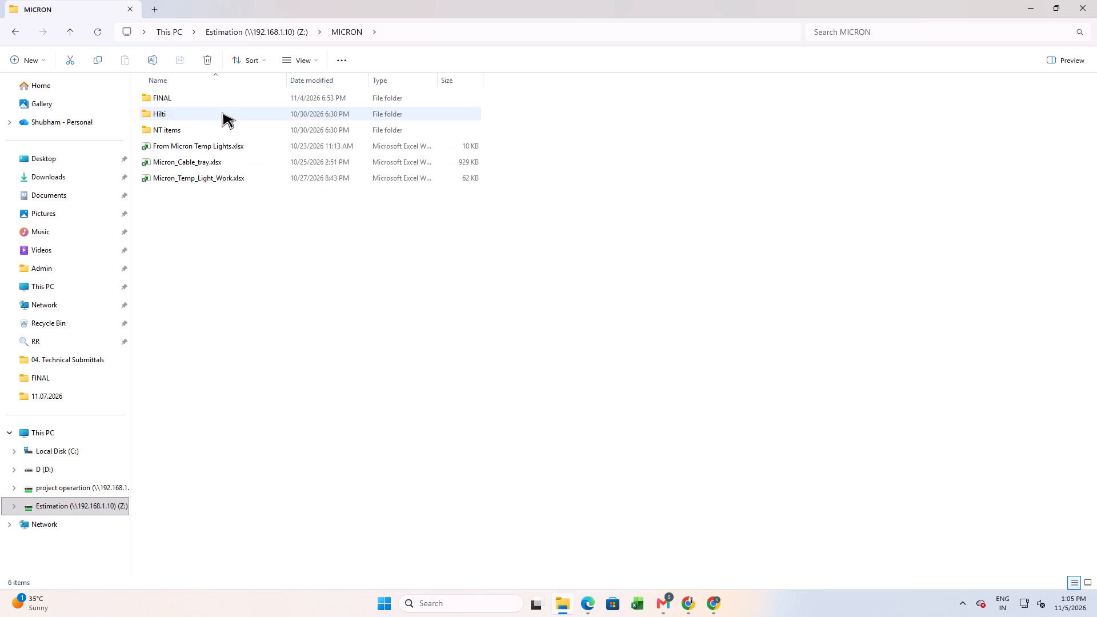
double_click(224, 98)
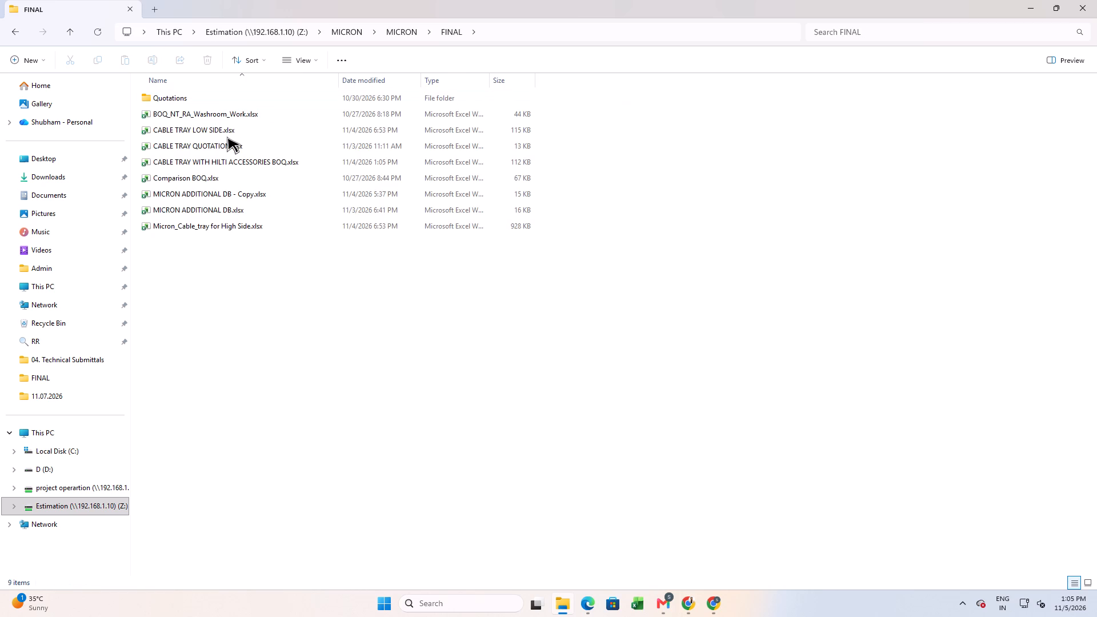
double_click(222, 160)
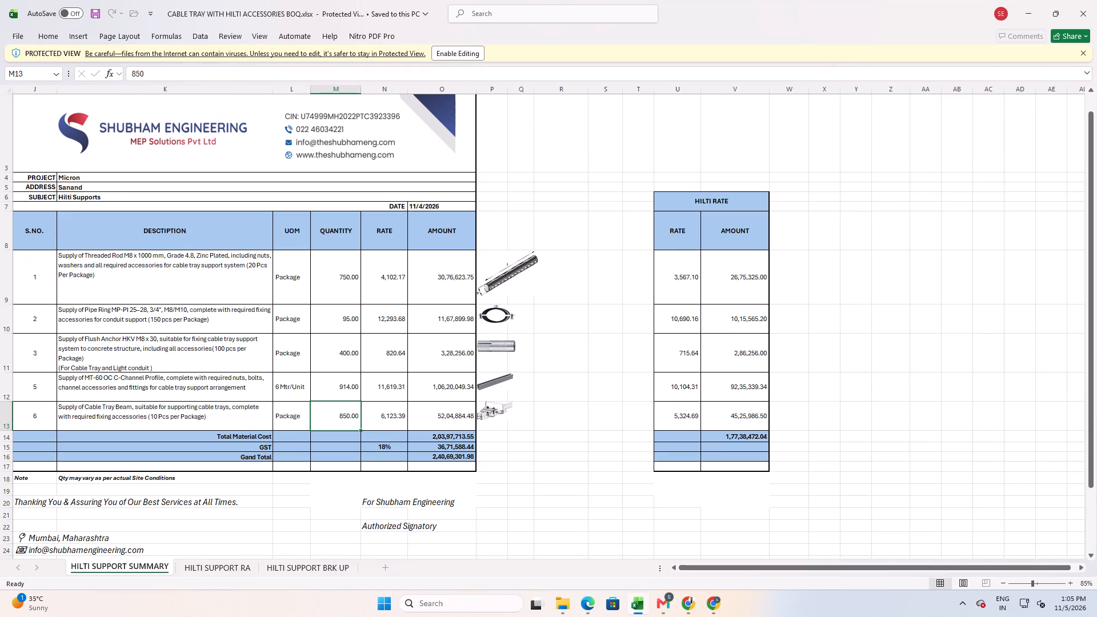
Enable editing in the CABLE TRAY WITH HILTI ACCESSORIES BOQ workbook.
click(1027, 9)
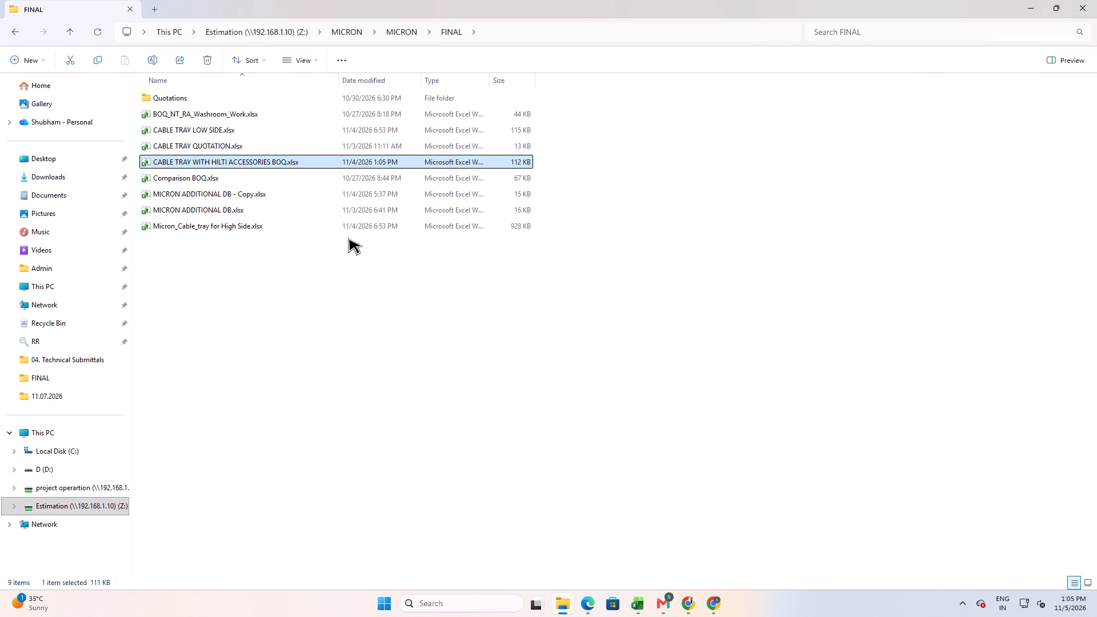
key(alt+Tab)
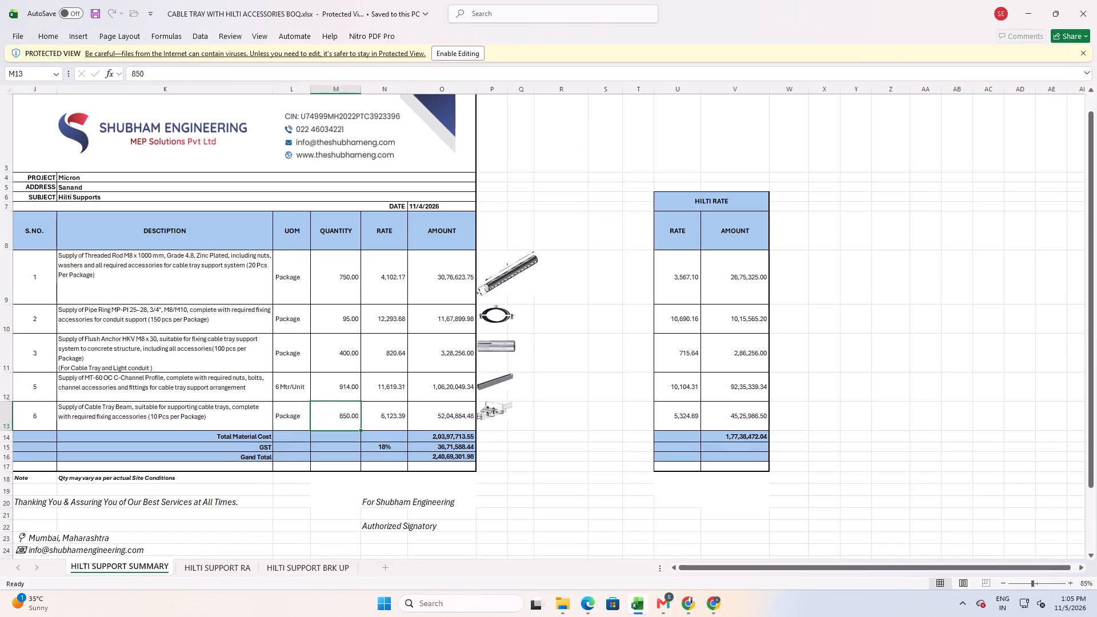
click(462, 59)
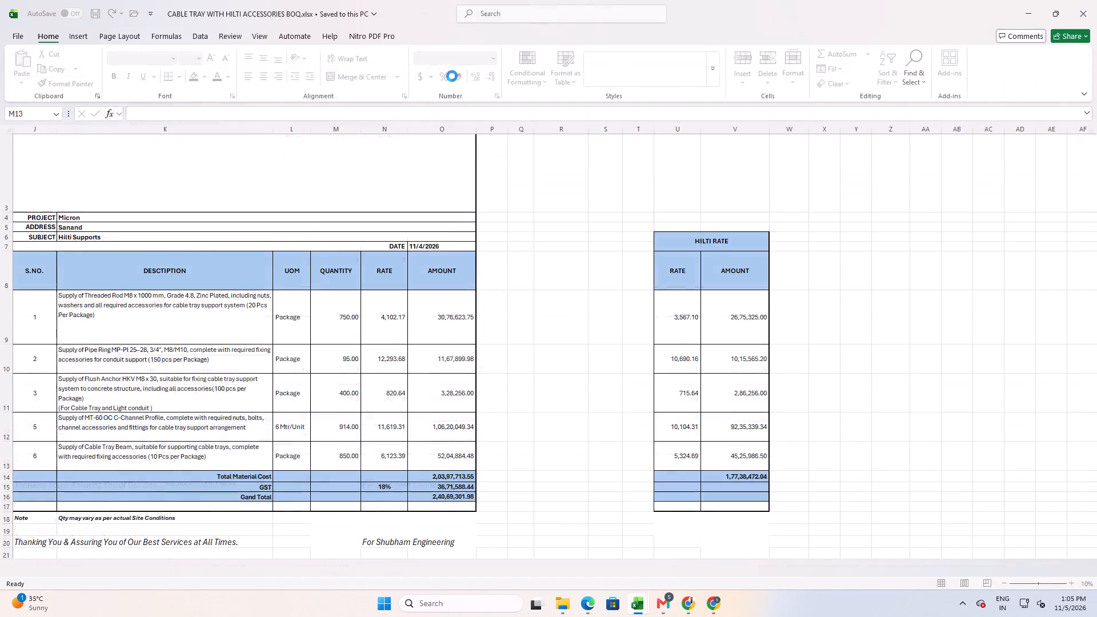
Review the rate analyses on HILTI SUPPORT RA and the formulas in O14 and V14 on HILTI SUPPORT SUMMARY.
click(241, 572)
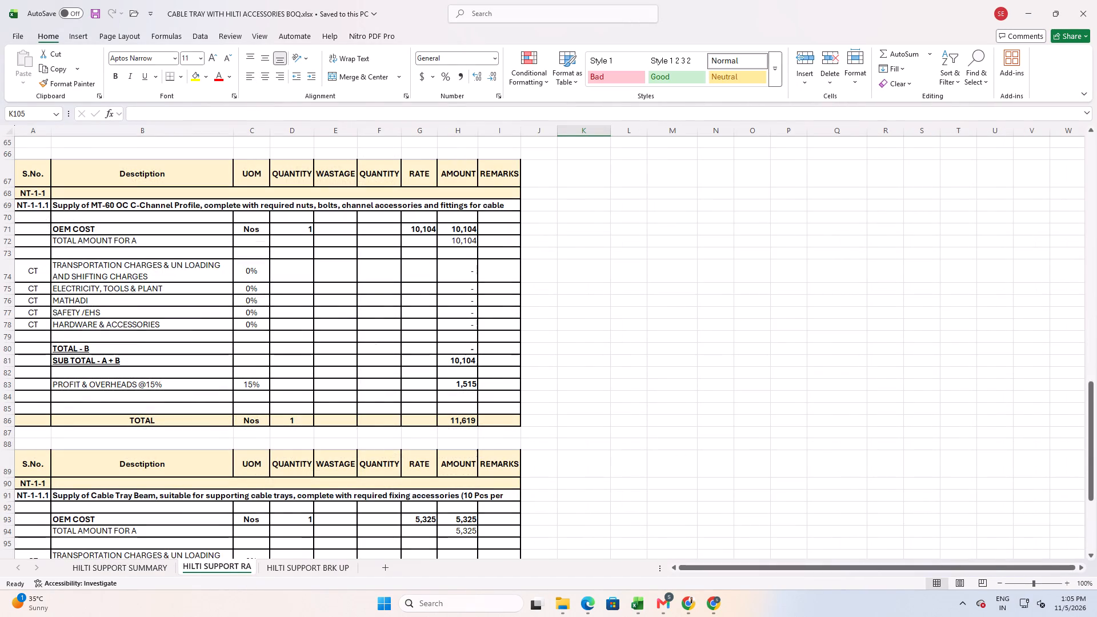
scroll(389, 427, up, 3)
scroll(389, 427, down, 2)
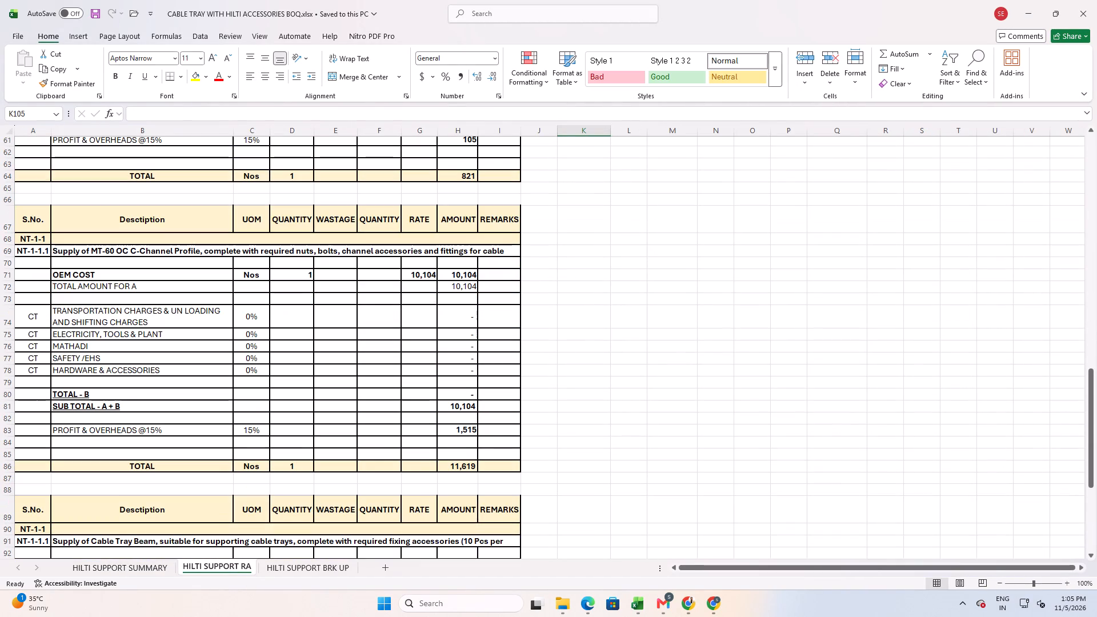
middle_drag(386, 427, 384, 418)
middle_drag(384, 418, 374, 118)
scroll(298, 331, up, 2)
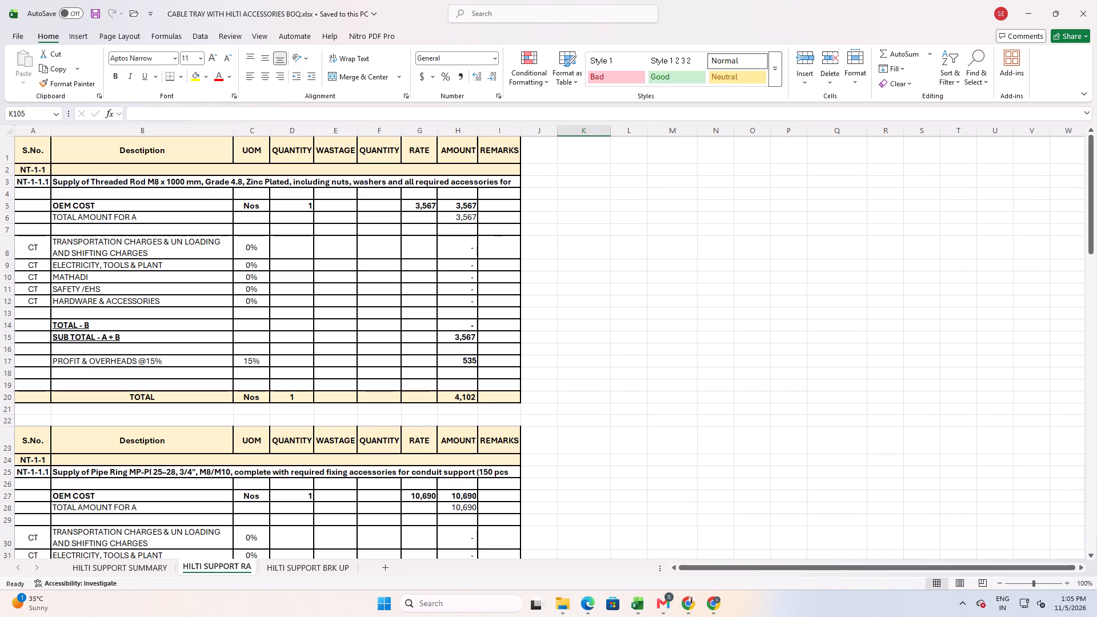
scroll(400, 442, down, 1)
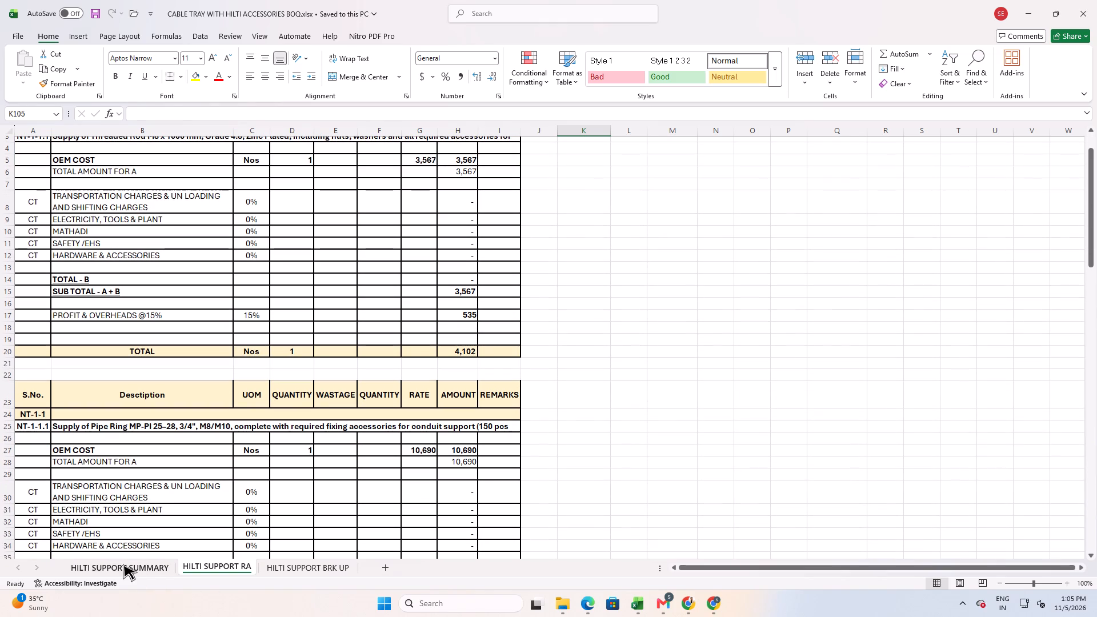
click(121, 564)
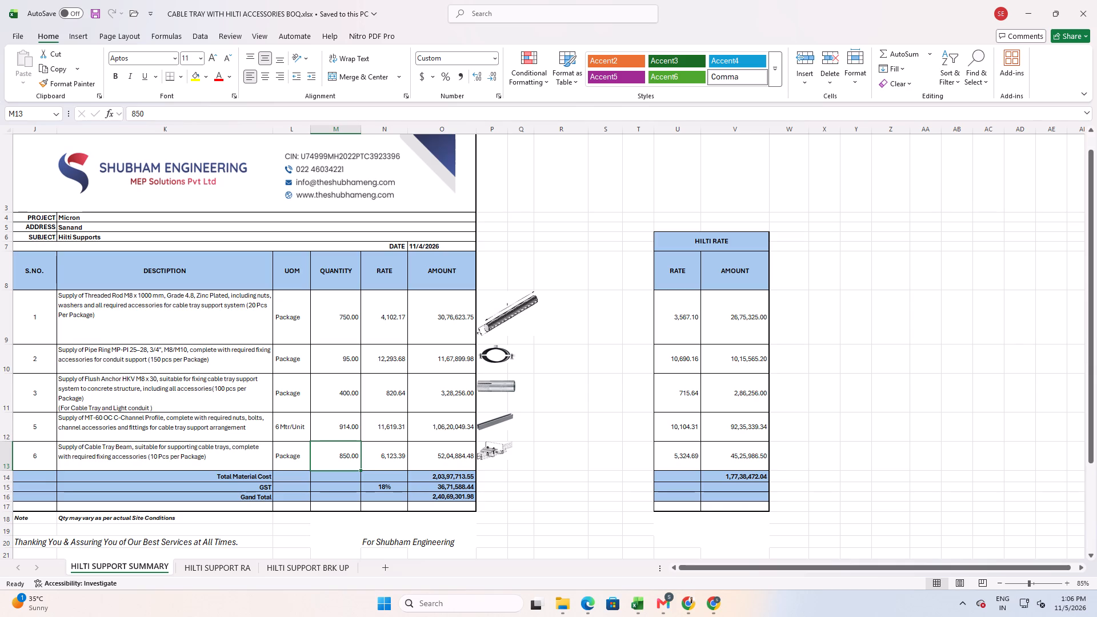
double_click(458, 476)
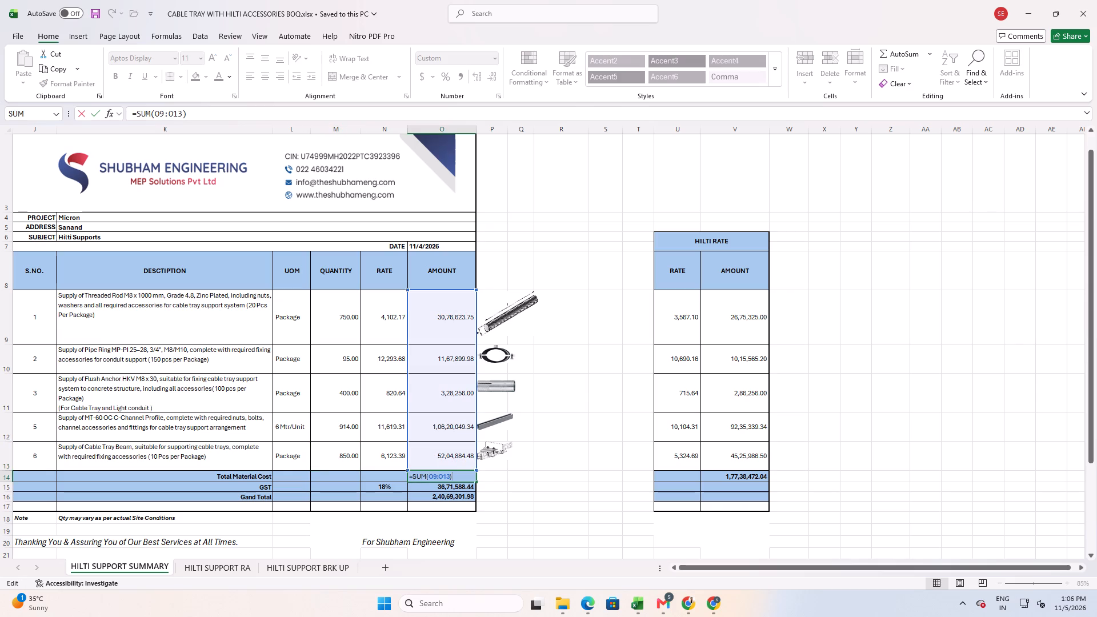
key(Escape)
double_click(736, 476)
key(Escape)
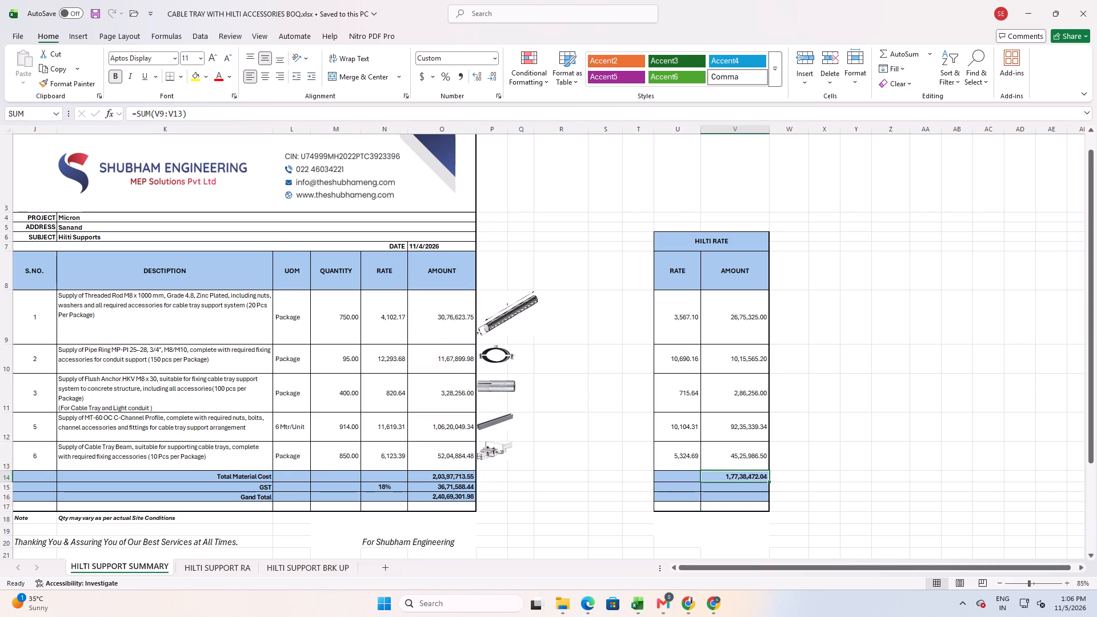
Enter 1.15 in W14 beside the Hilti total and calculate V14*W14 in X14.
click(795, 477)
text(1.15)
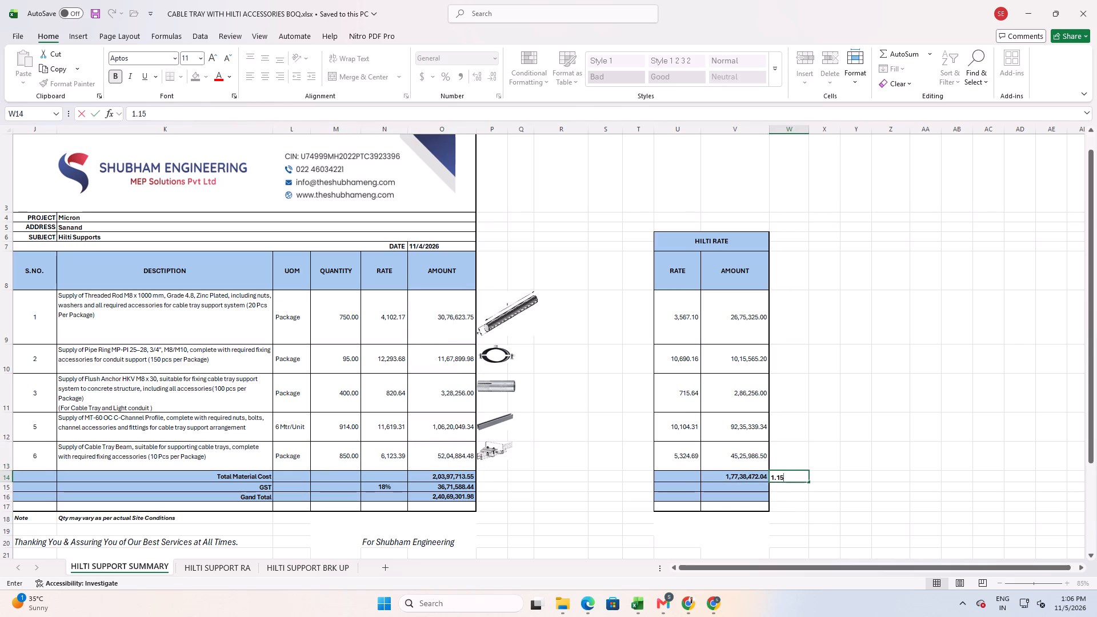
key(Right)
key(equal)
key(Left)
key(Left)
key(asterisk)
key(Left)
key(Return)
key(Up)
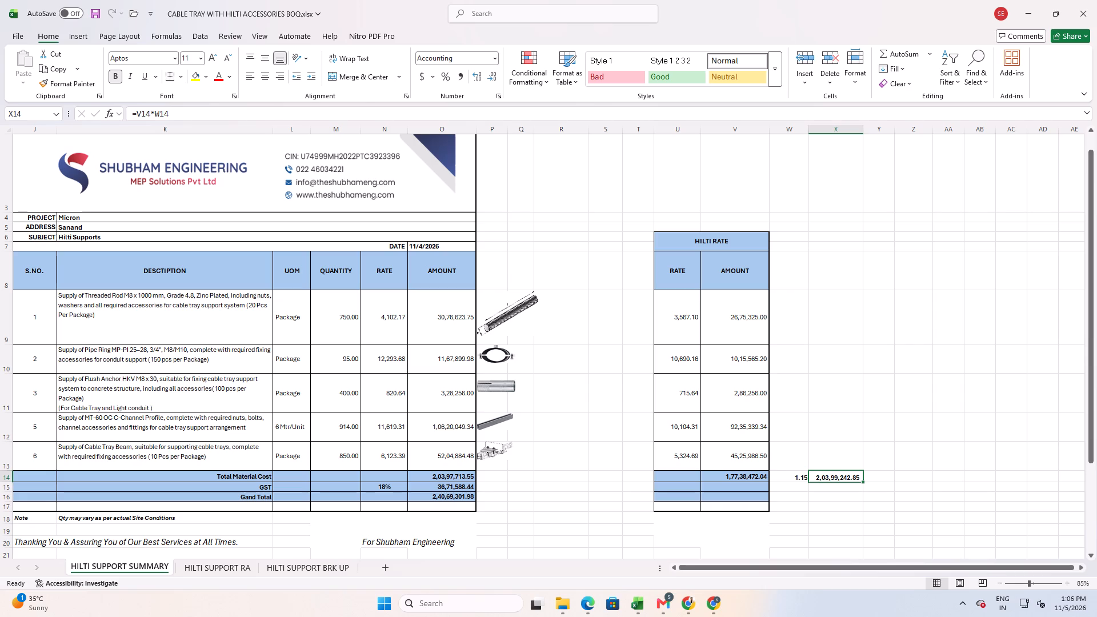
Inspect the V9 amount formula on HILTI SUPPORT SUMMARY and the Threaded Rod total and subtotal formulas in H20 and H15 on HILTI SUPPORT RA.
double_click(716, 315)
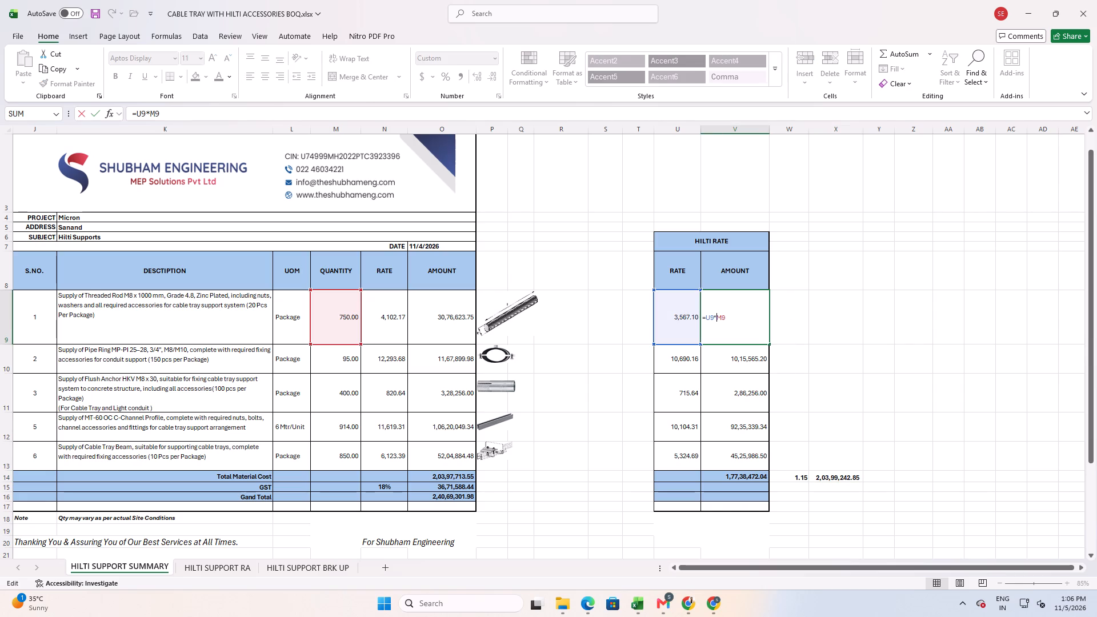
key(Escape)
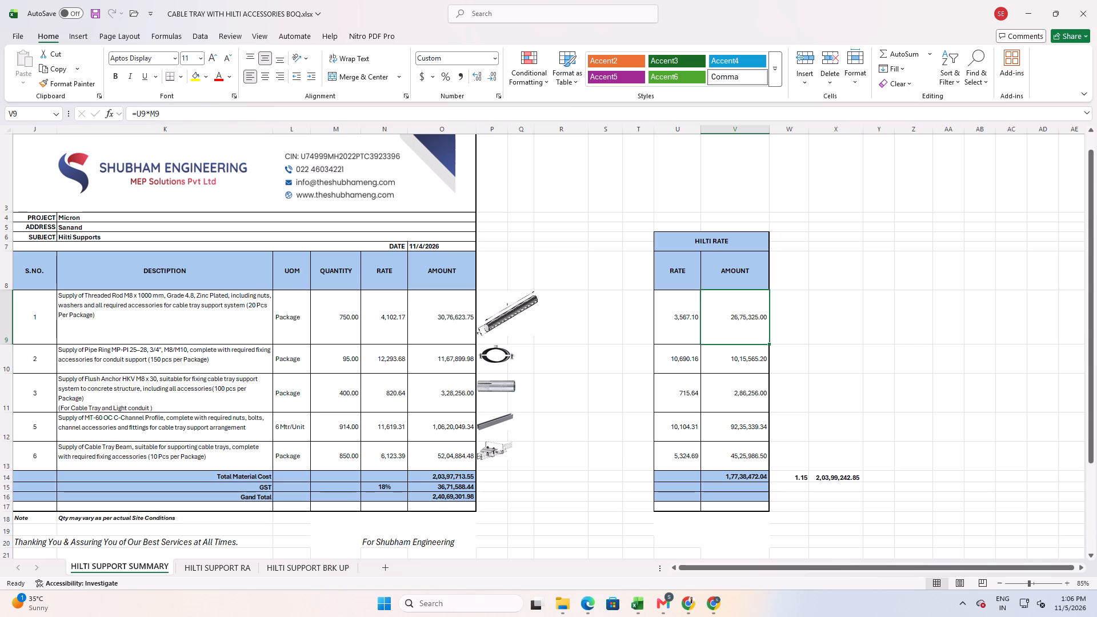
click(222, 566)
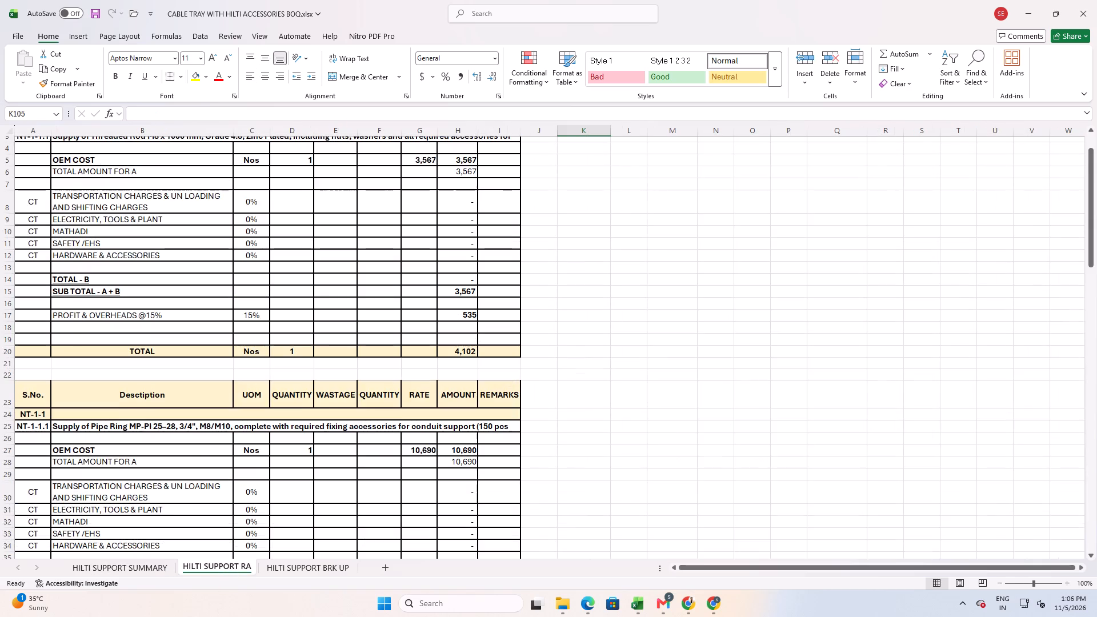
scroll(374, 475, up, 11)
click(454, 393)
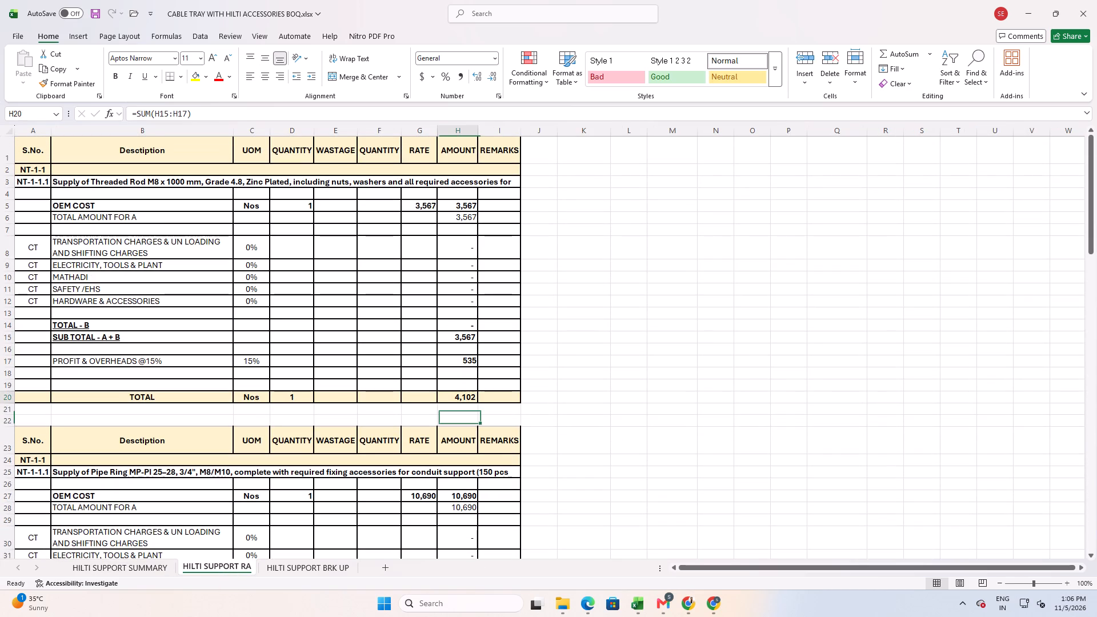
double_click(454, 393)
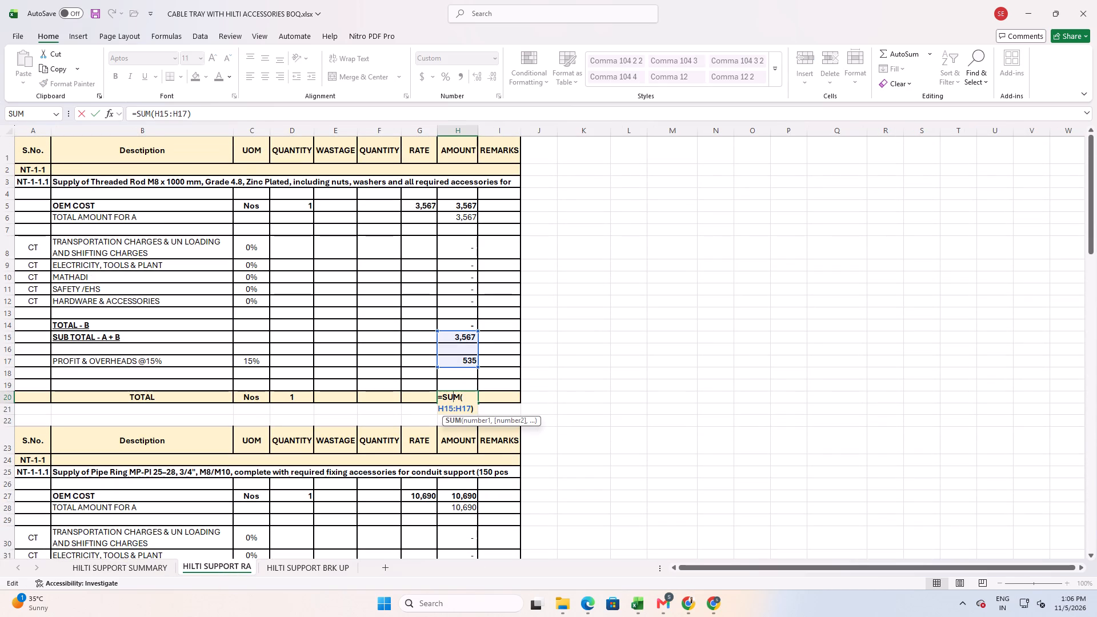
key(Escape)
click(252, 358)
double_click(471, 333)
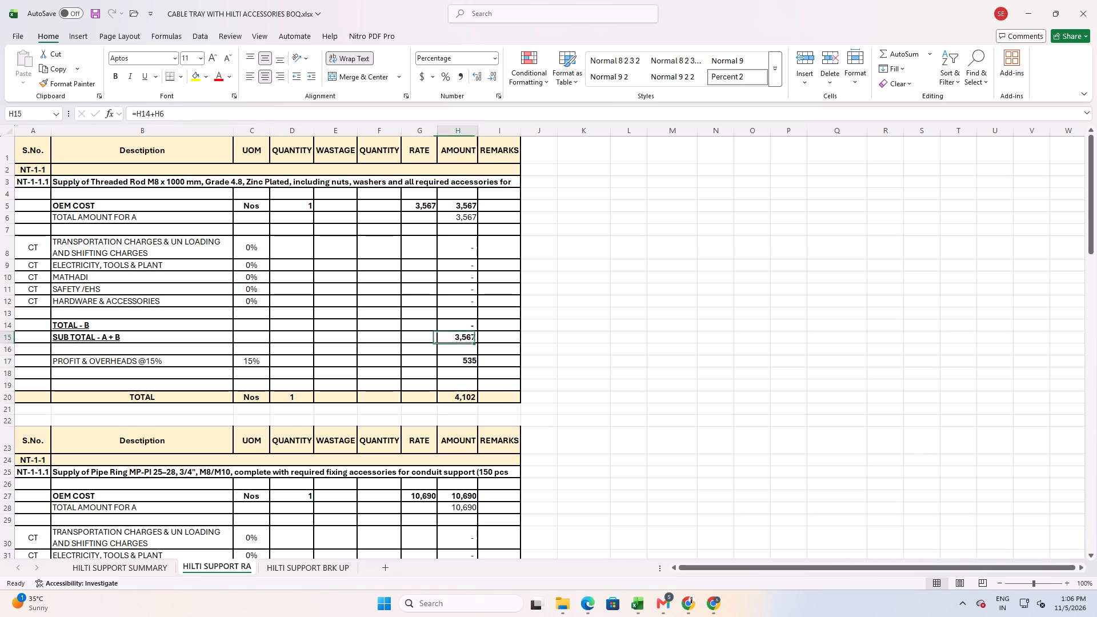
key(Escape)
double_click(469, 335)
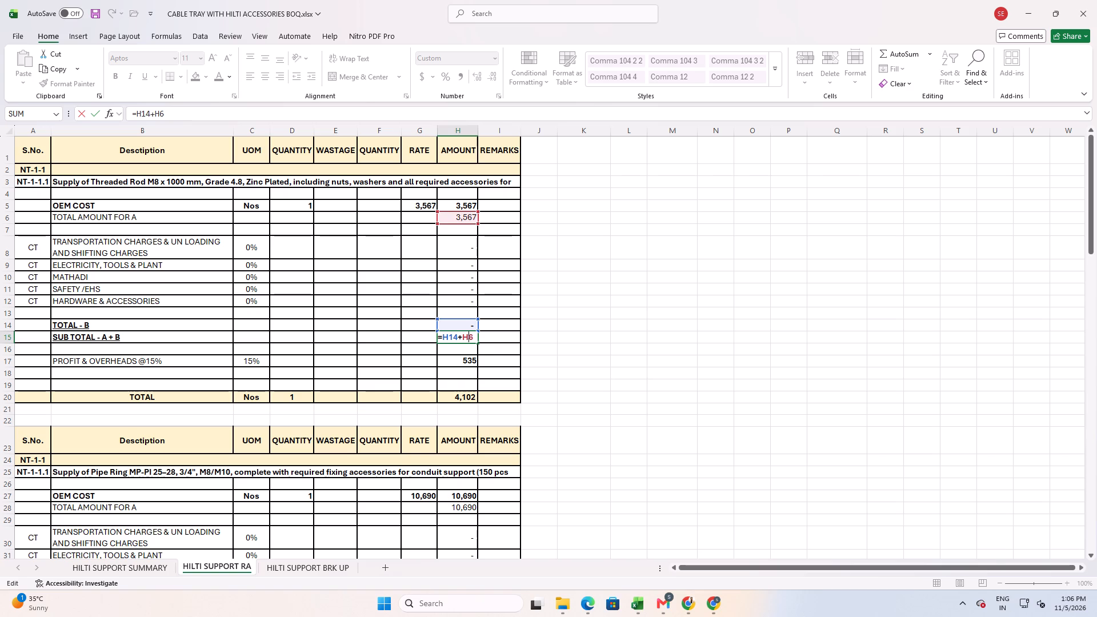
key(Escape)
Inspect the Pipe Ring rate analysis formulas for total amount A, subtotal, and profit and overheads in H28, H37 and H39.
scroll(454, 370, down, 4)
double_click(468, 326)
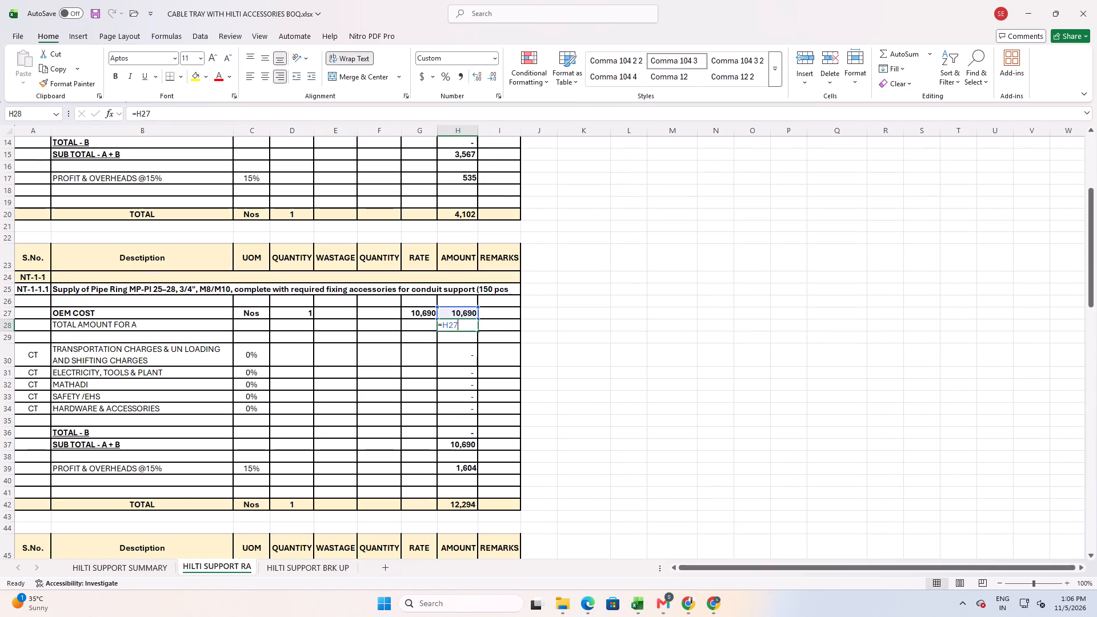
key(Escape)
double_click(465, 444)
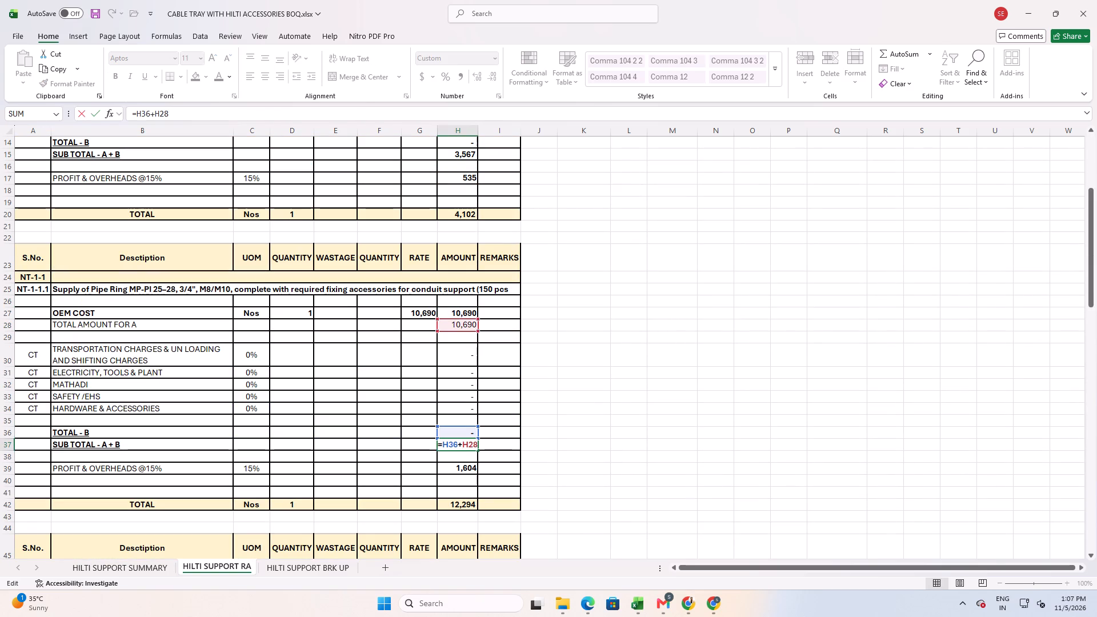
key(Escape)
double_click(461, 470)
key(Escape)
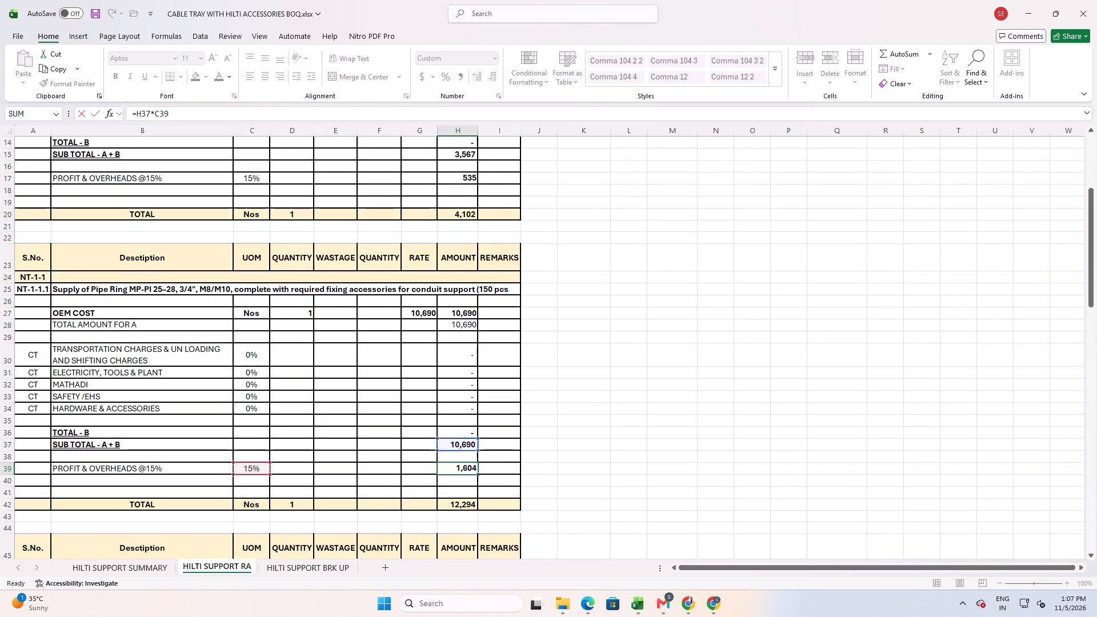
double_click(462, 448)
click(463, 440)
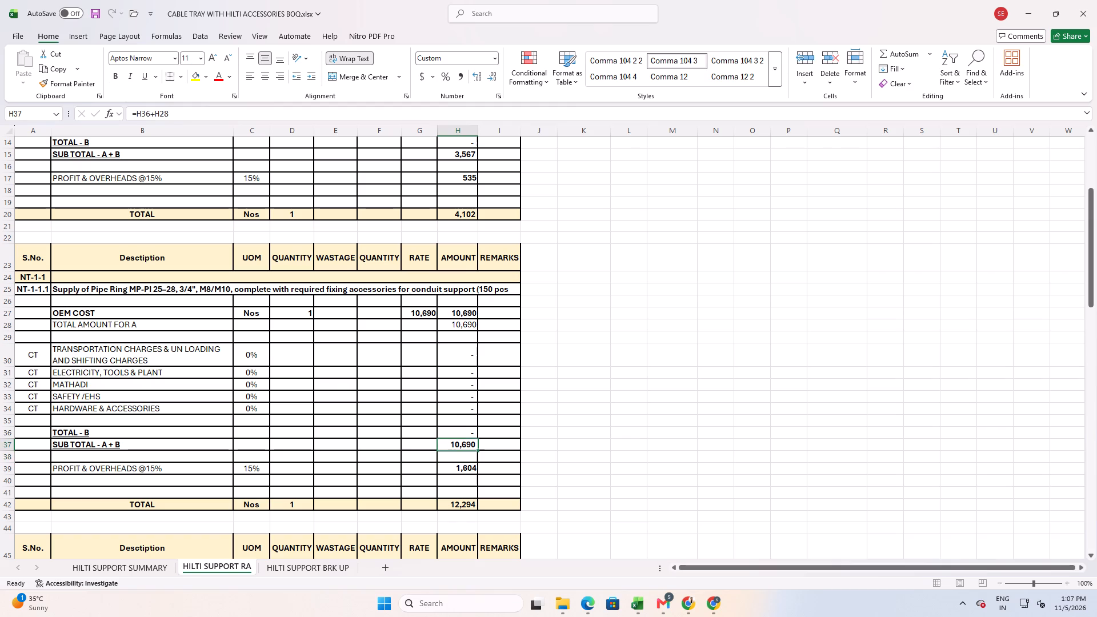
click(463, 440)
key(Escape)
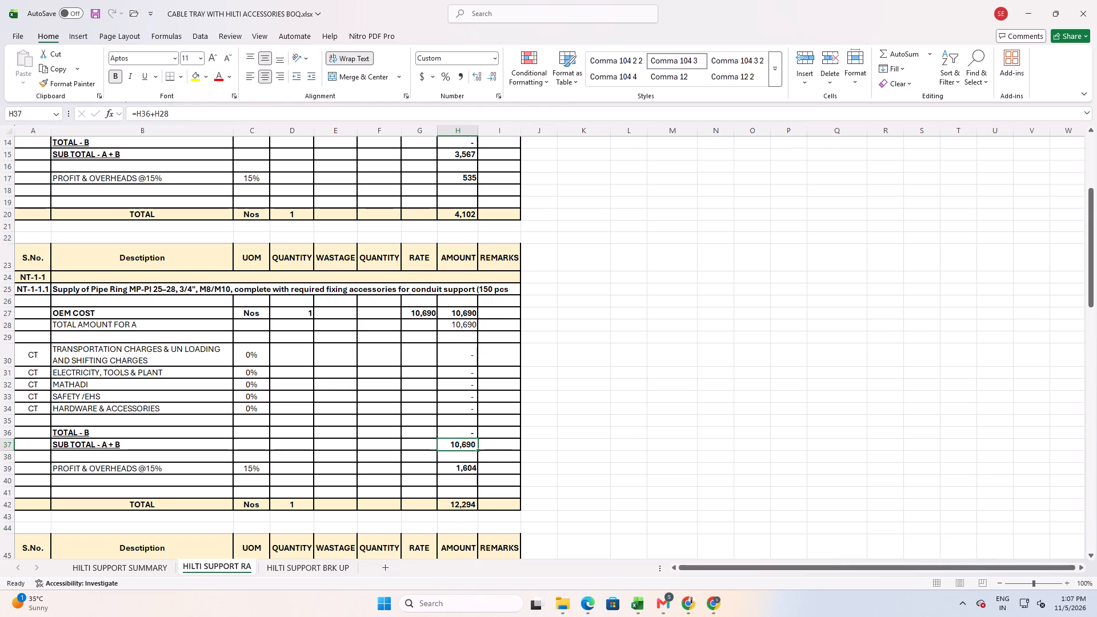
double_click(463, 446)
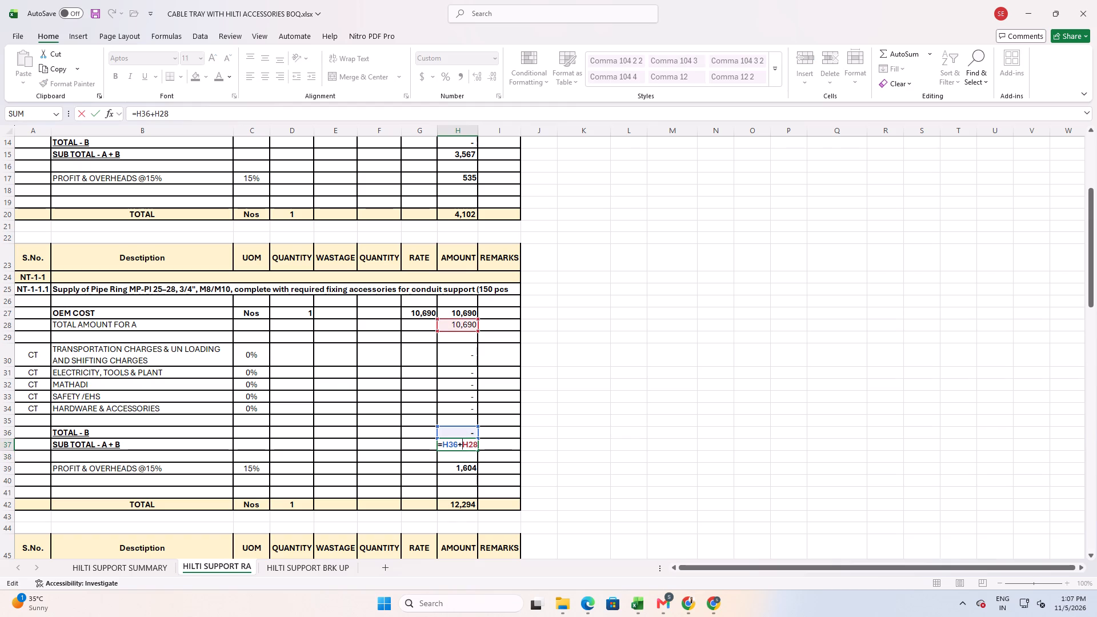
key(Escape)
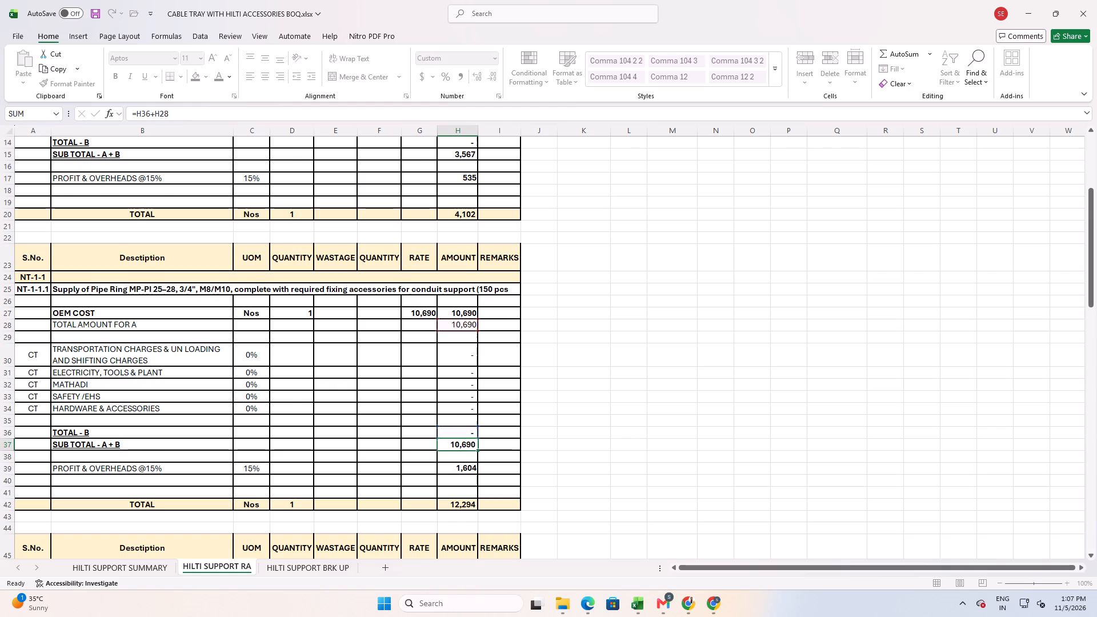
Remove the MROUND rounding from the Flush Anchor profit and overheads in H61, leaving the formula =H59*C61.
scroll(515, 438, down, 8)
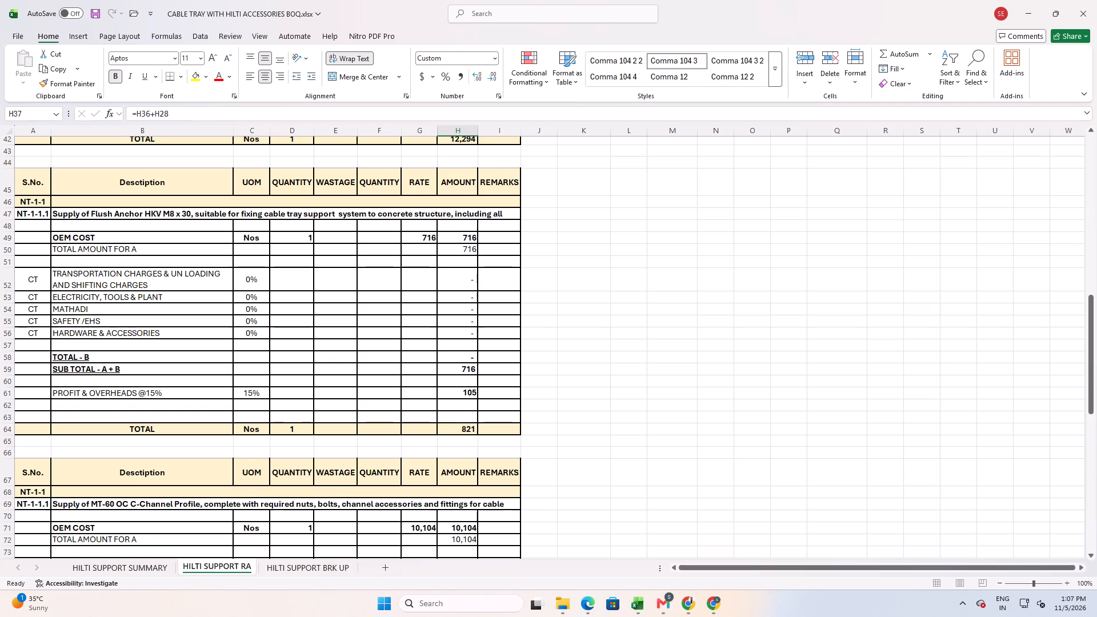
double_click(473, 392)
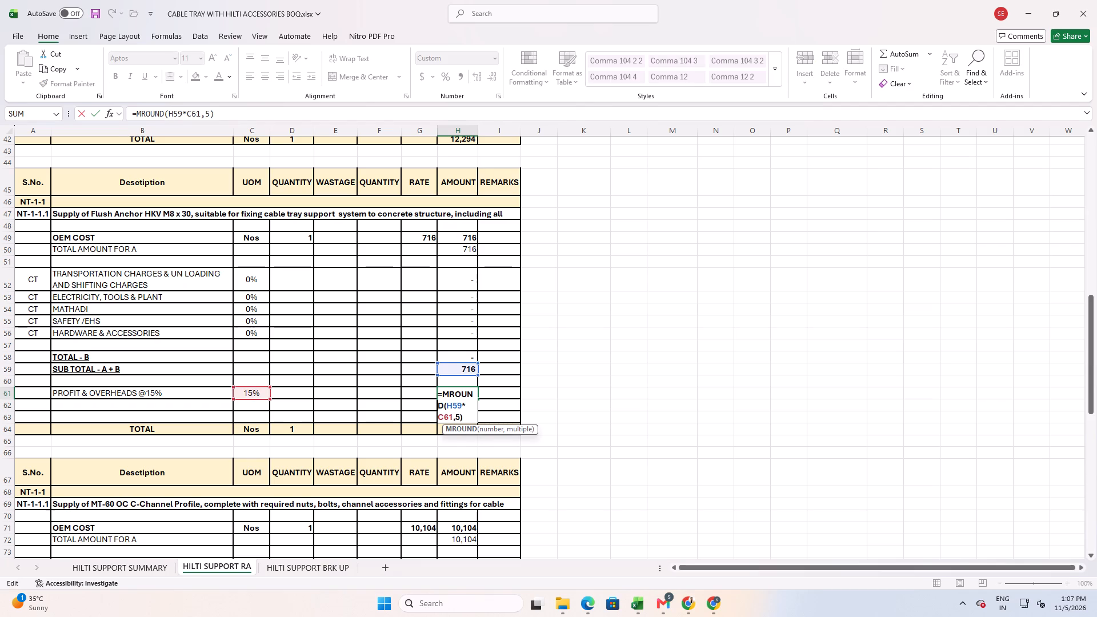
drag(446, 404, 443, 396)
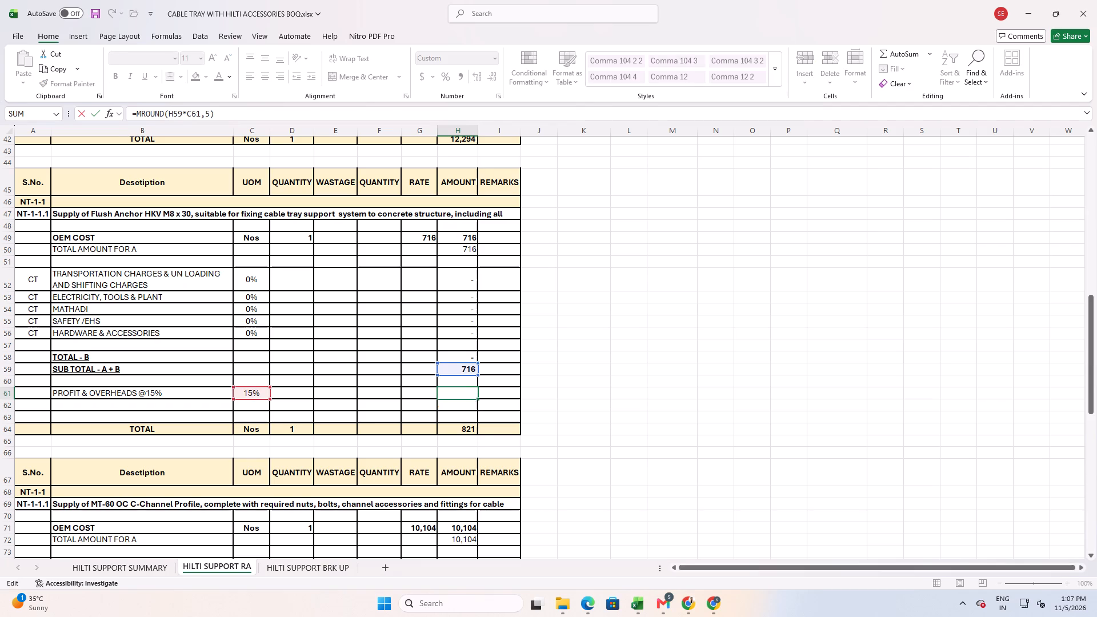
key(BackSpace)
drag(466, 406, 454, 406)
key(BackSpace)
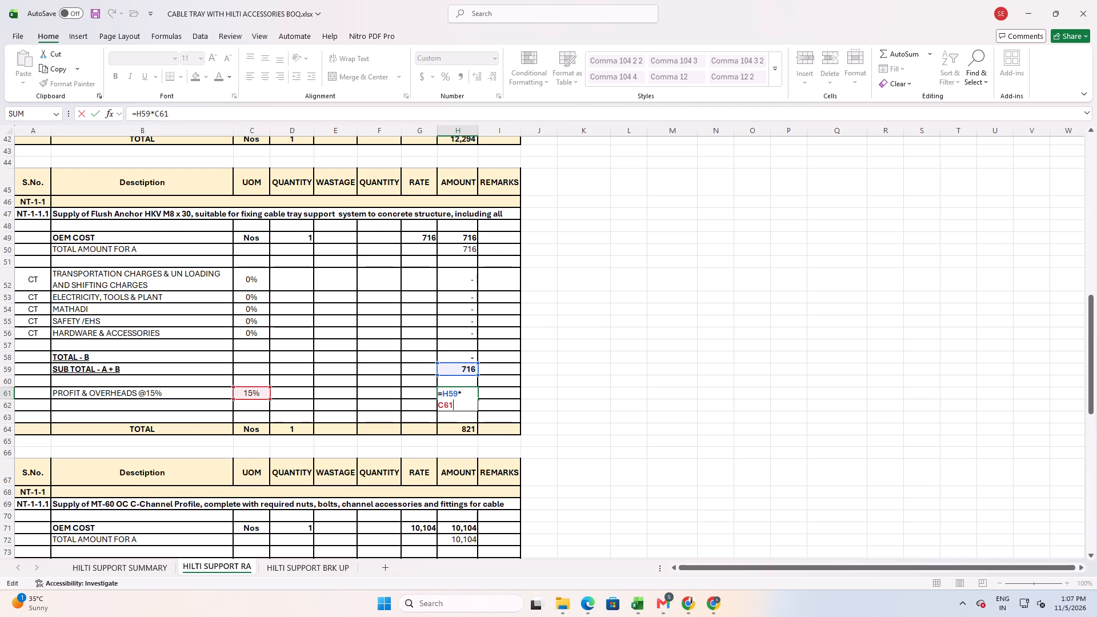
key(Return)
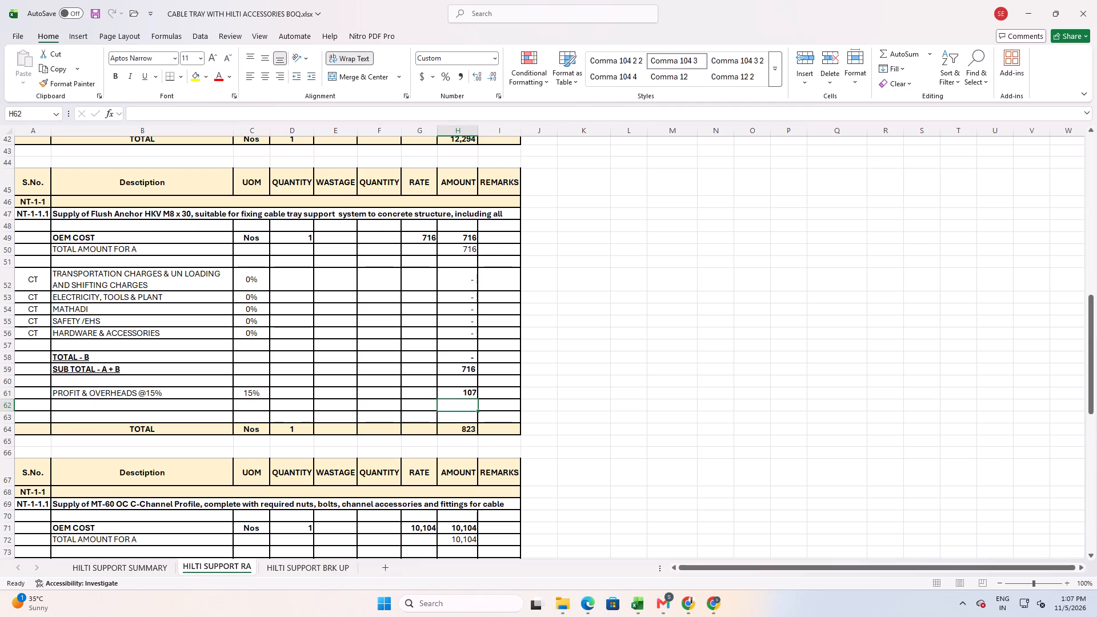
Remove the MROUND rounding from the MT-60 C-Channel profit and overheads in H83, leaving the formula =H81*C83.
scroll(427, 414, down, 6)
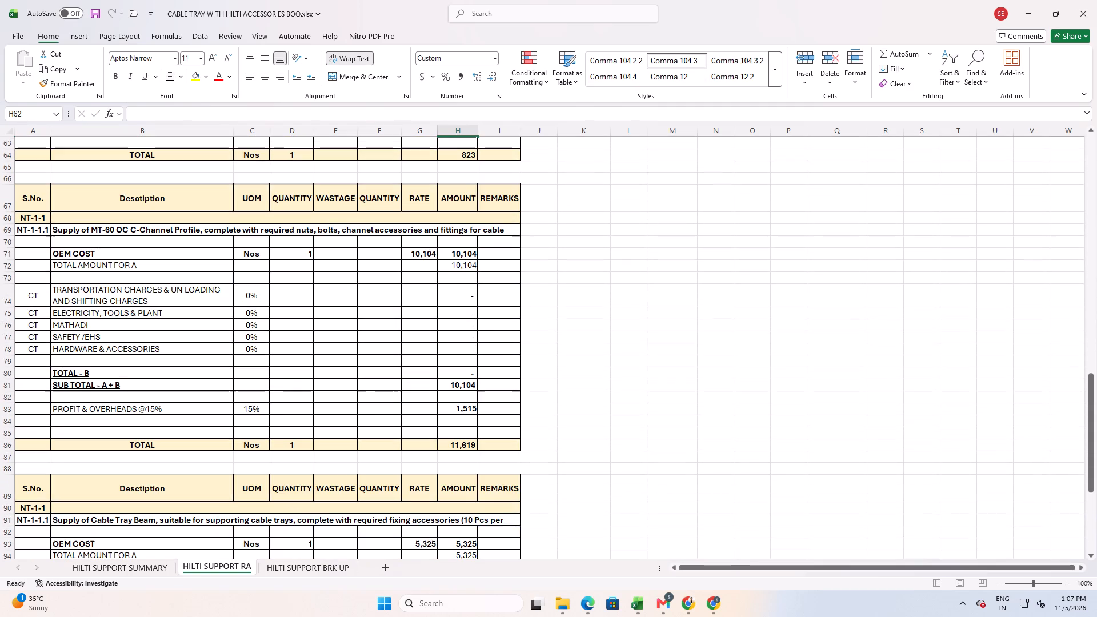
double_click(461, 408)
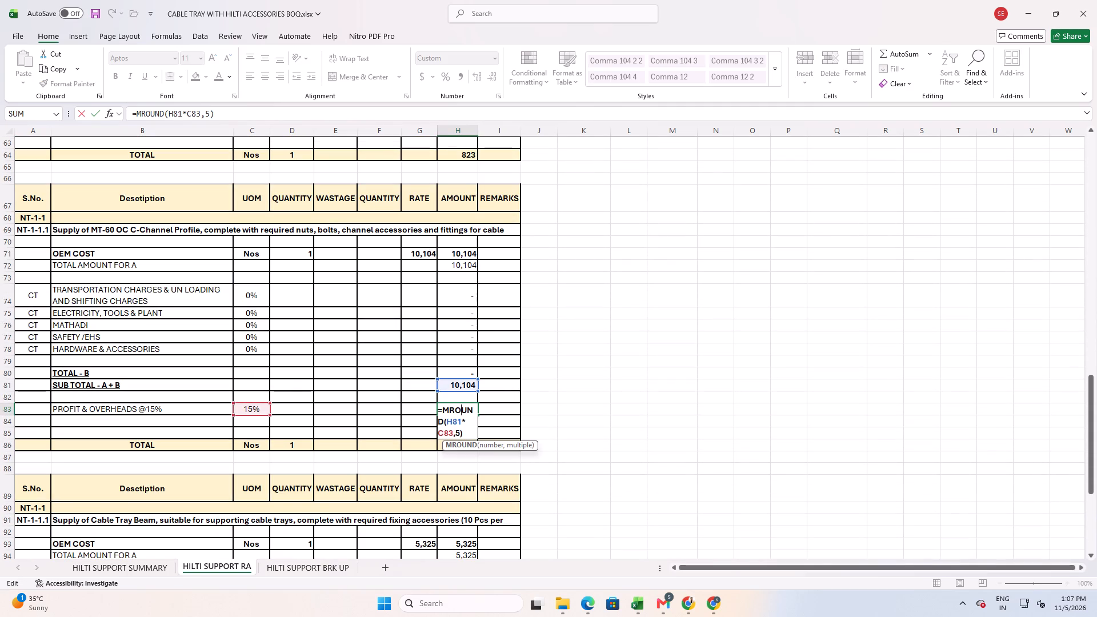
drag(465, 435, 454, 432)
key(BackSpace)
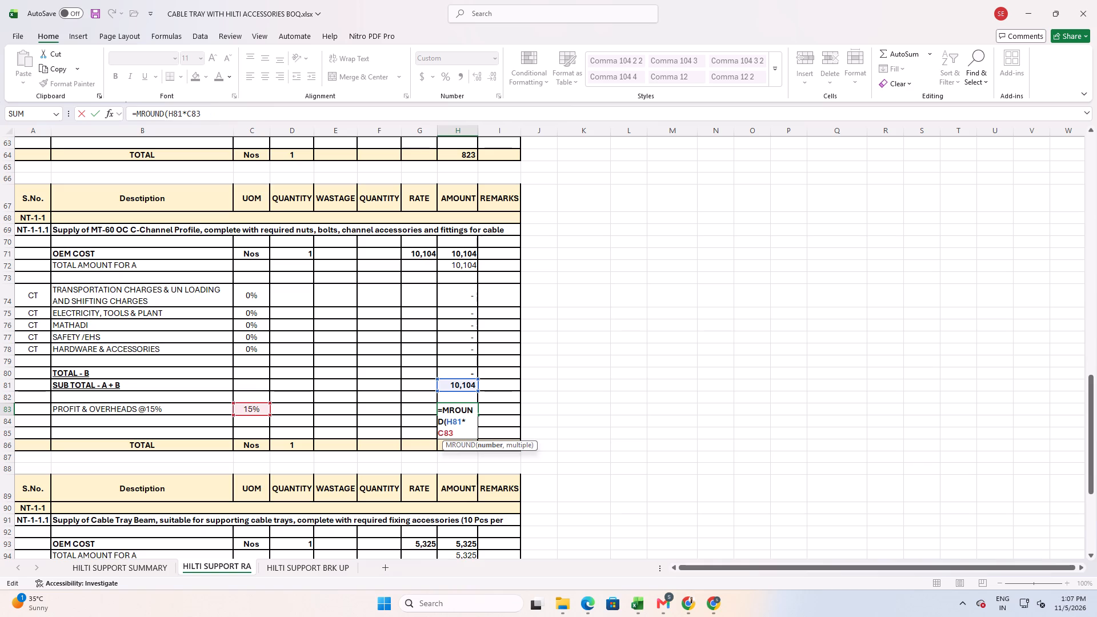
drag(446, 421, 441, 410)
key(BackSpace)
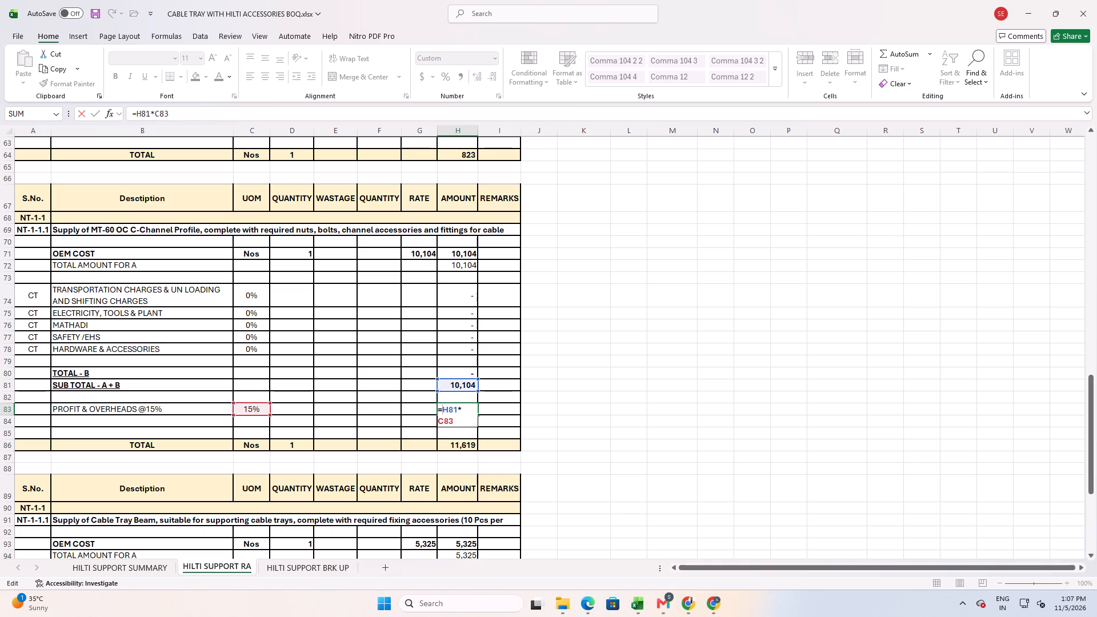
key(Return)
Check the C-Channel formulas in H86 and H72, and recheck the subtotal, profit and total formulas for Threaded Rod and Pipe Ring.
double_click(465, 443)
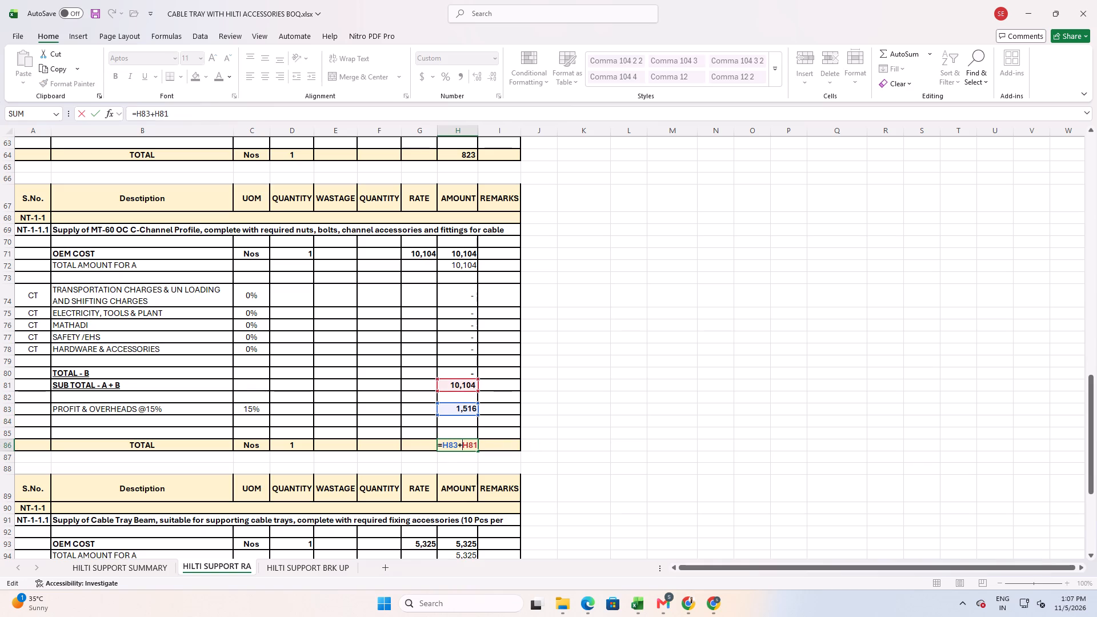
key(Escape)
double_click(457, 262)
key(Escape)
scroll(444, 353, up, 2)
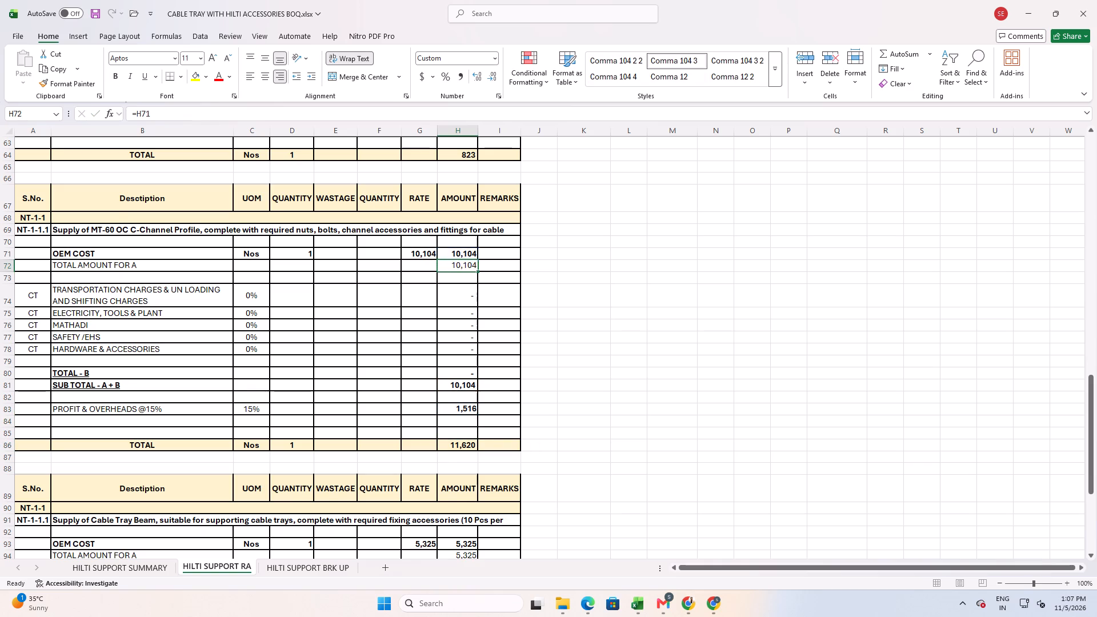
scroll(444, 353, up, 9)
middle_drag(466, 410, 467, 159)
click(471, 338)
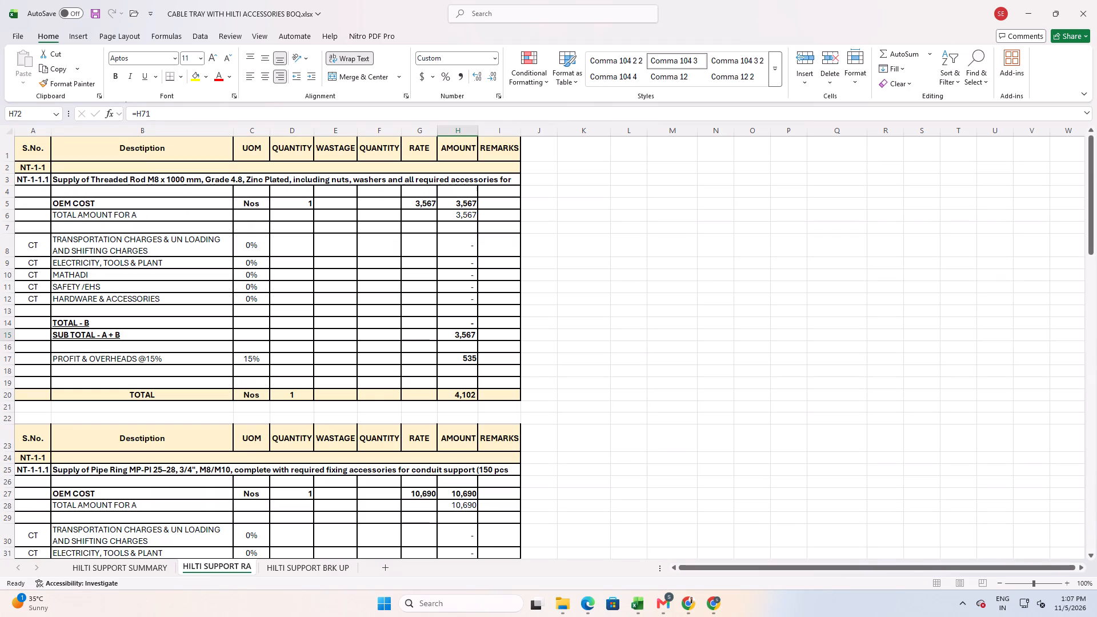
click(469, 355)
click(469, 396)
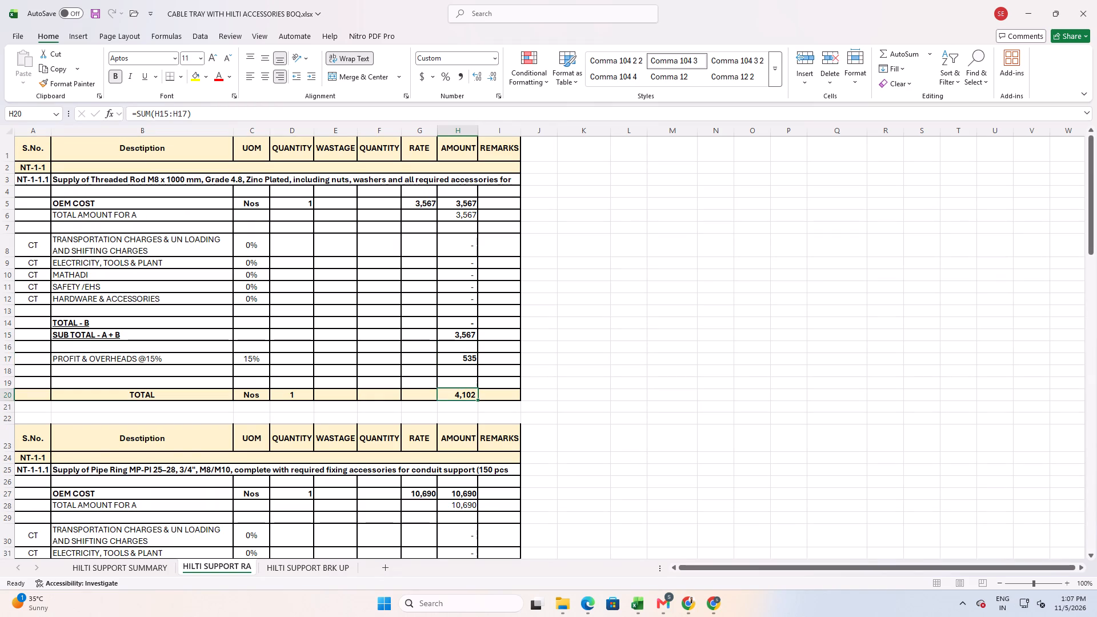
scroll(469, 406, down, 4)
click(466, 442)
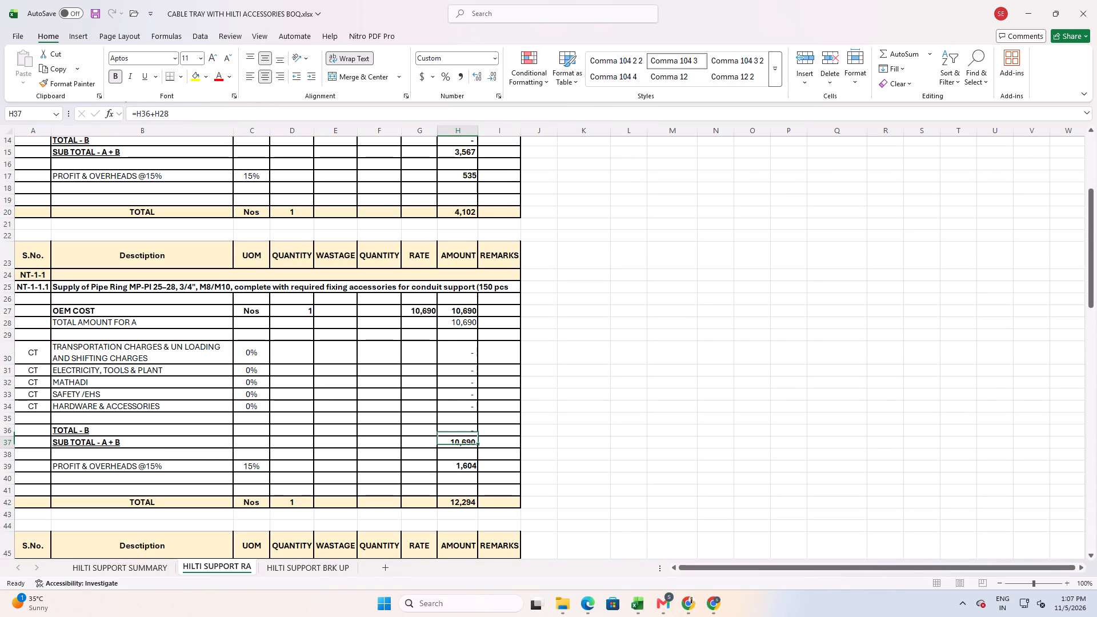
click(472, 471)
click(467, 505)
Recheck the subtotal, profit and overheads, and total formulas in the Flush Anchor, MT-60 C-Channel and Cable Tray Beam rate analyses.
scroll(471, 482, down, 7)
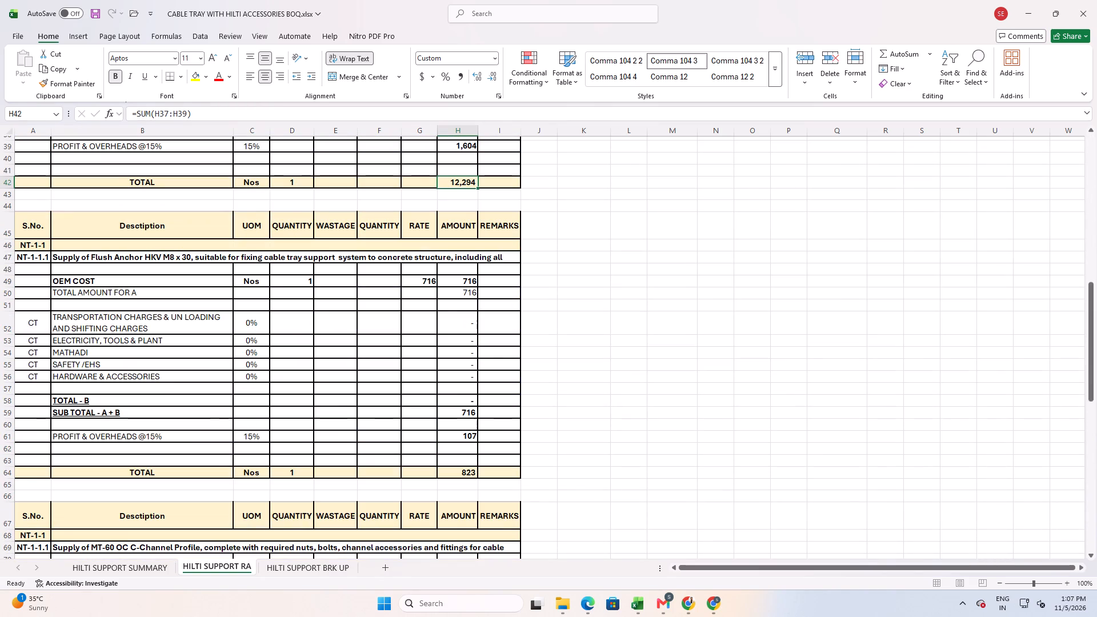
click(467, 437)
click(474, 408)
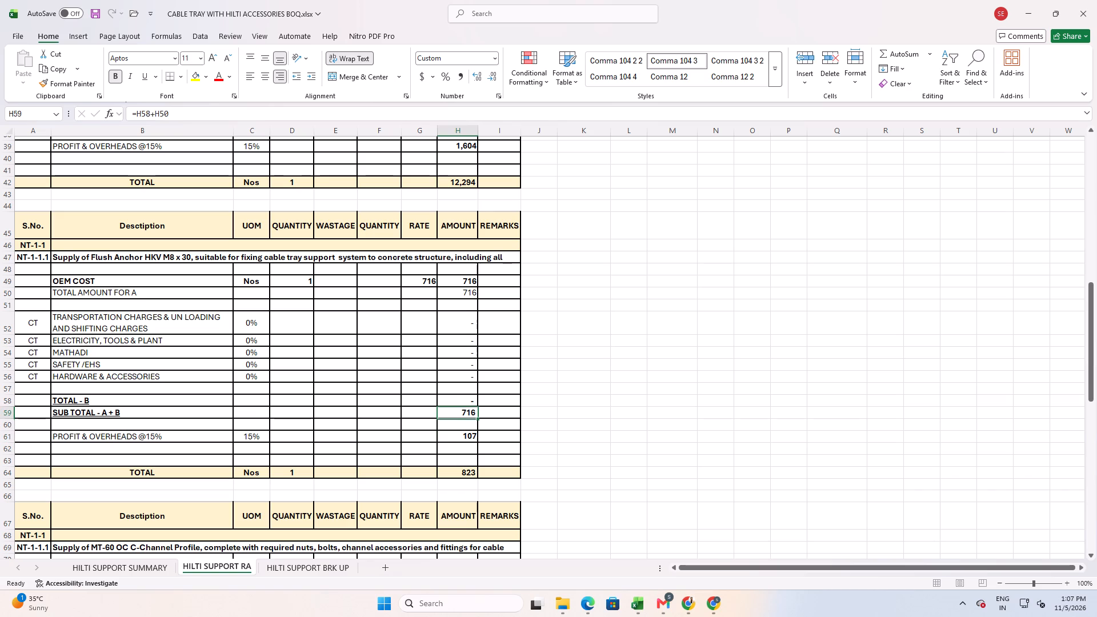
click(467, 470)
scroll(467, 470, down, 7)
scroll(467, 431, up, 1)
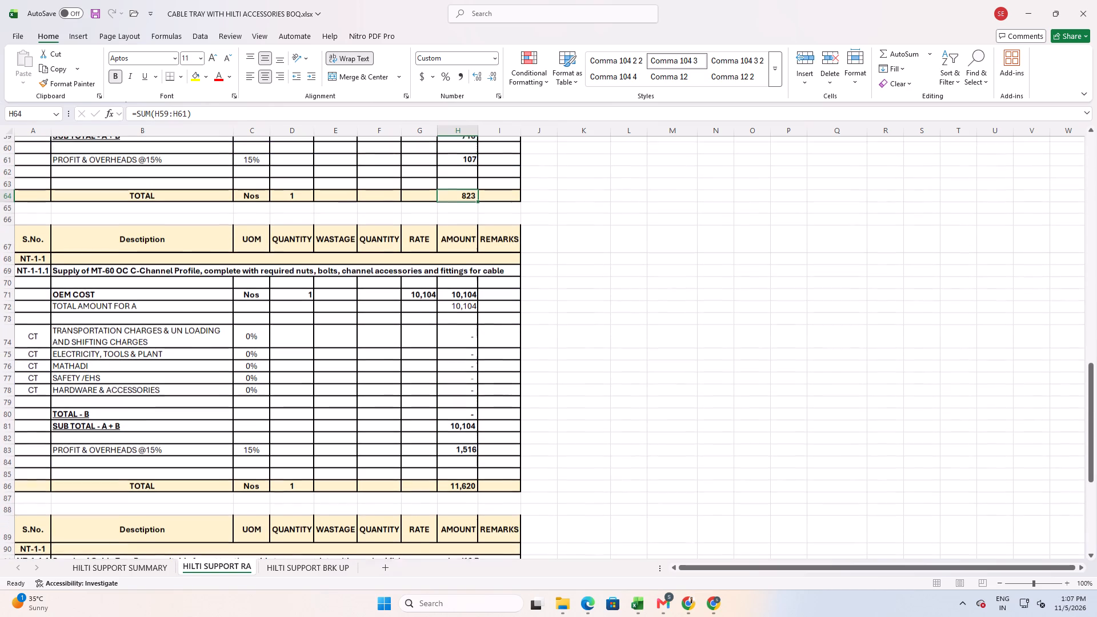
click(467, 430)
click(465, 455)
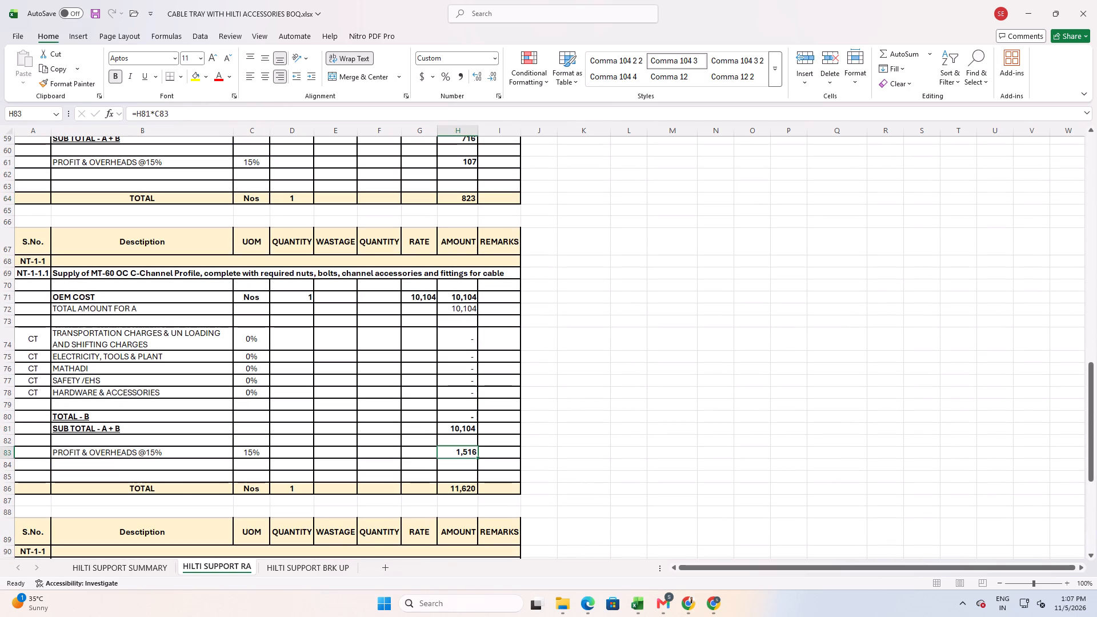
click(469, 483)
scroll(470, 478, down, 6)
click(469, 448)
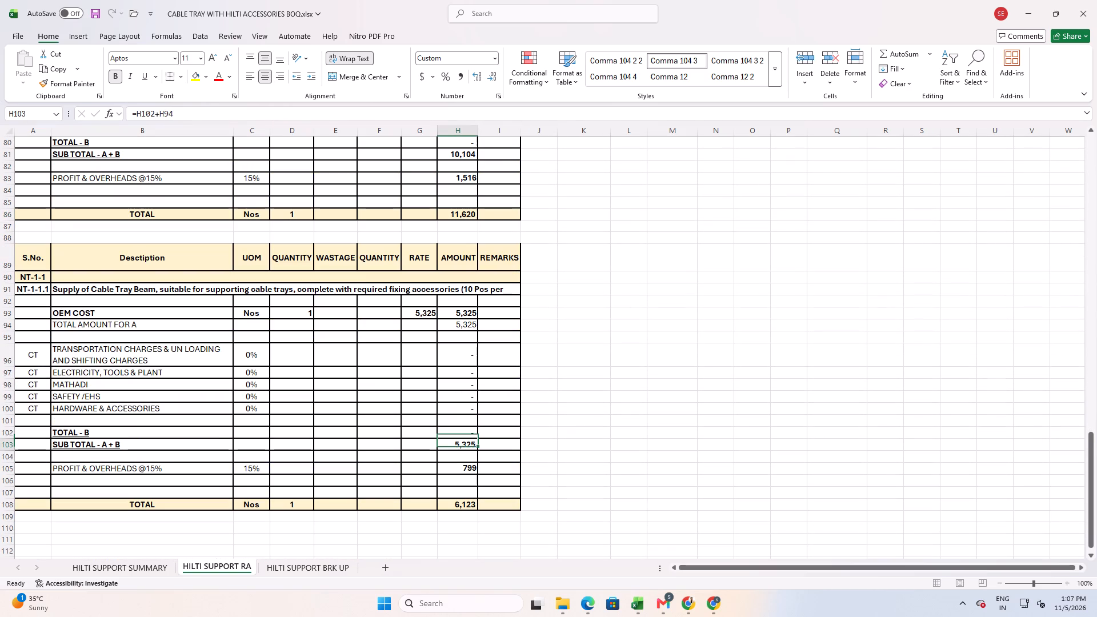
click(469, 466)
click(462, 492)
click(467, 470)
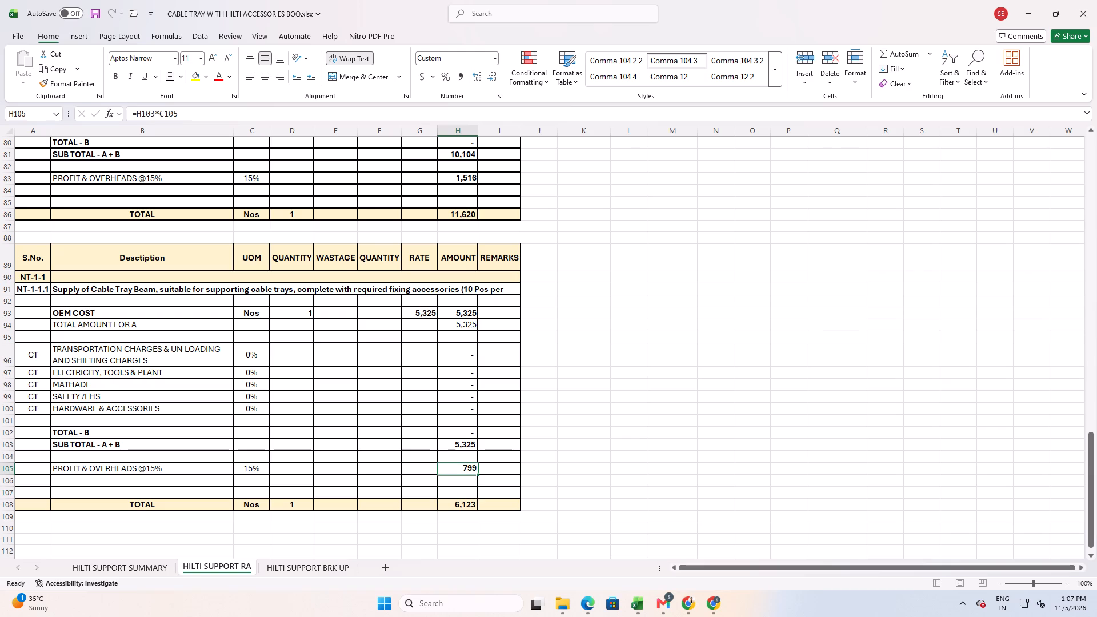
click(467, 498)
click(465, 446)
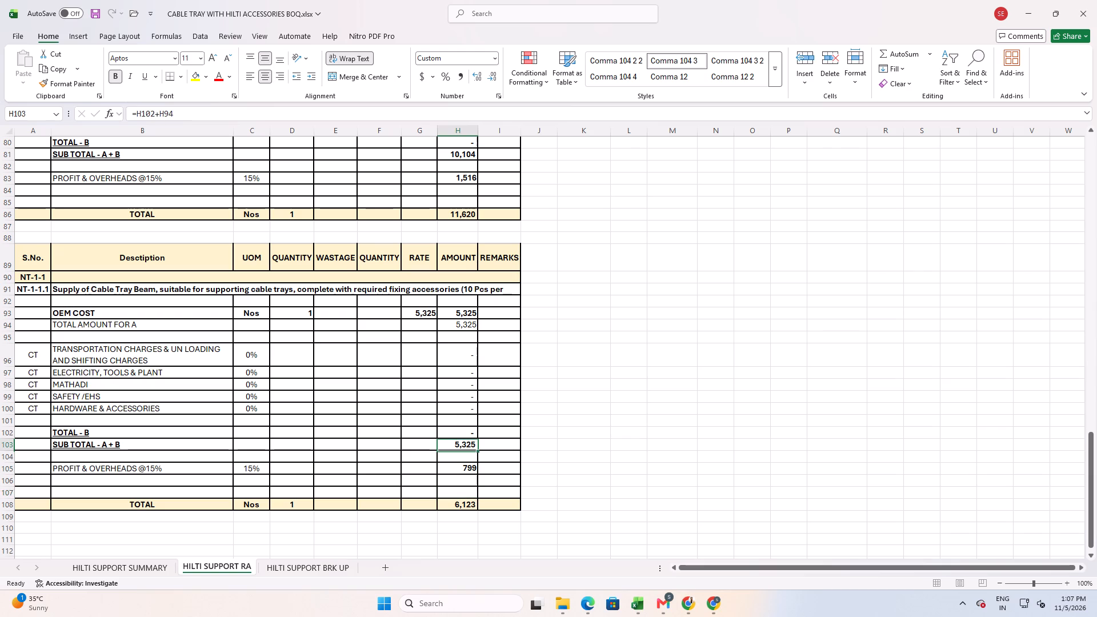
Check the Cable Tray Beam total formula in H108 and compare the summary's quoted amounts and total with the Hilti amounts.
click(473, 504)
click(141, 564)
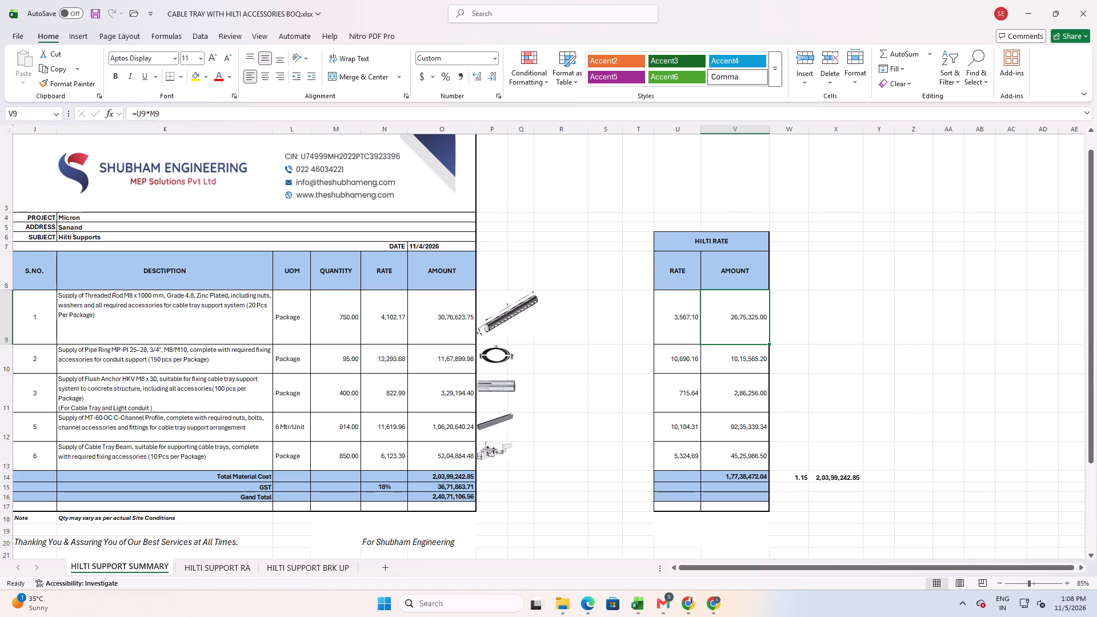
scroll(638, 414, down, 1)
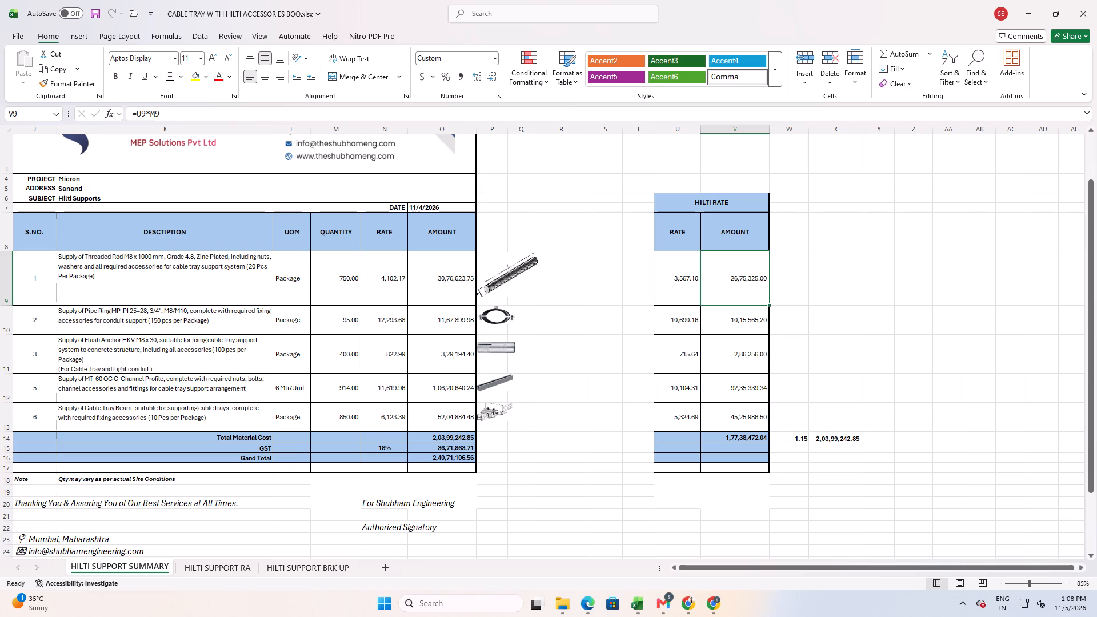
click(661, 498)
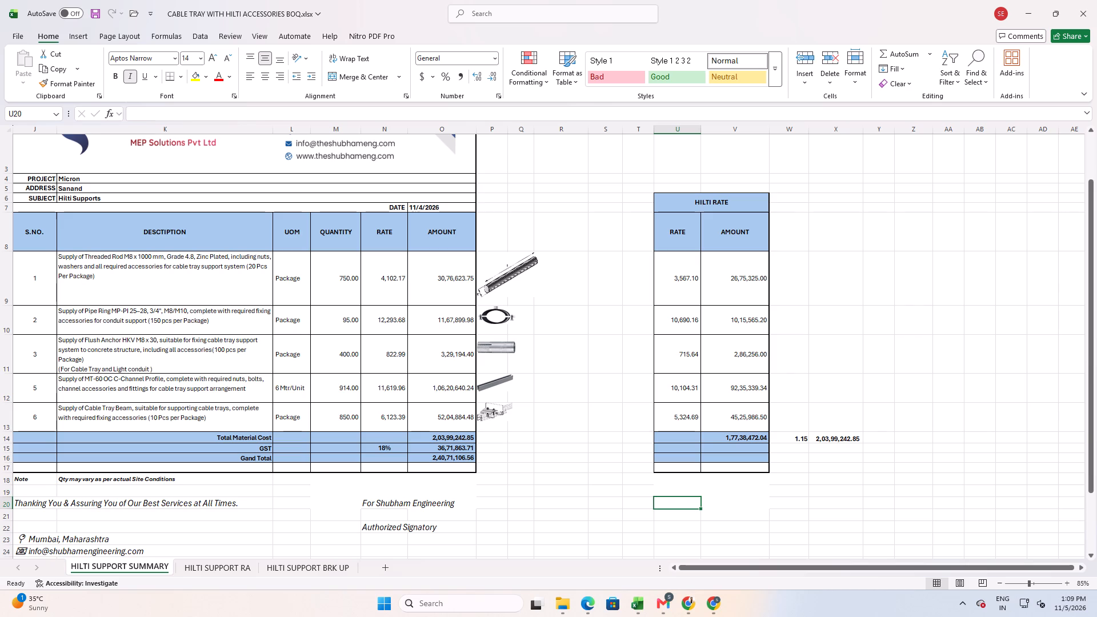
Review the cable tray accessories break-up sheet and check the C-Channel and Cable Tray Beam quantities in the support summary.
click(227, 573)
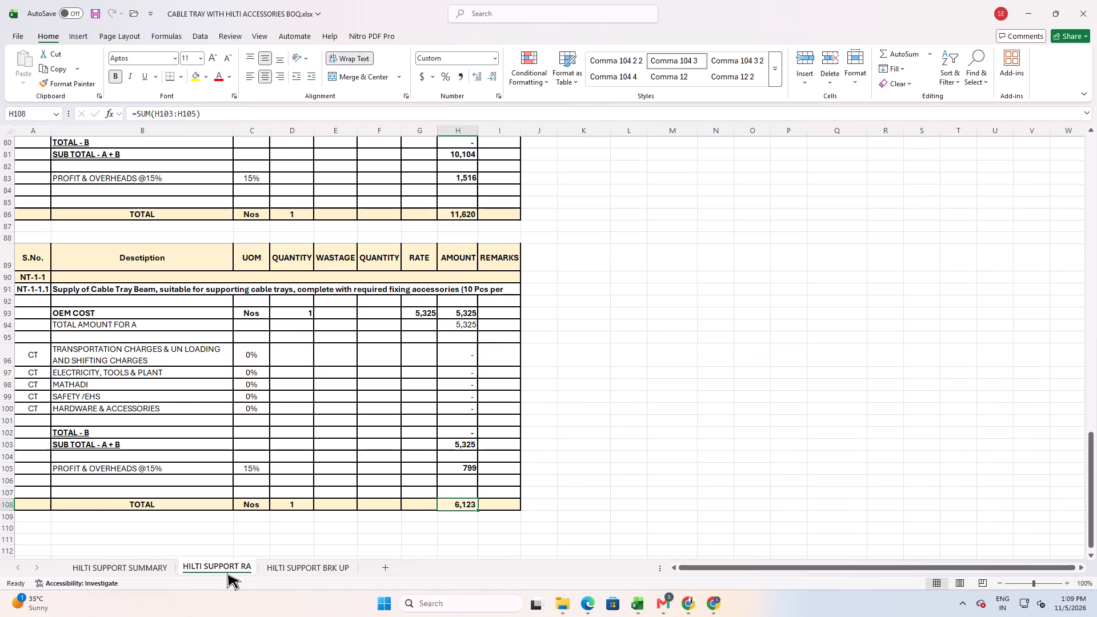
click(289, 567)
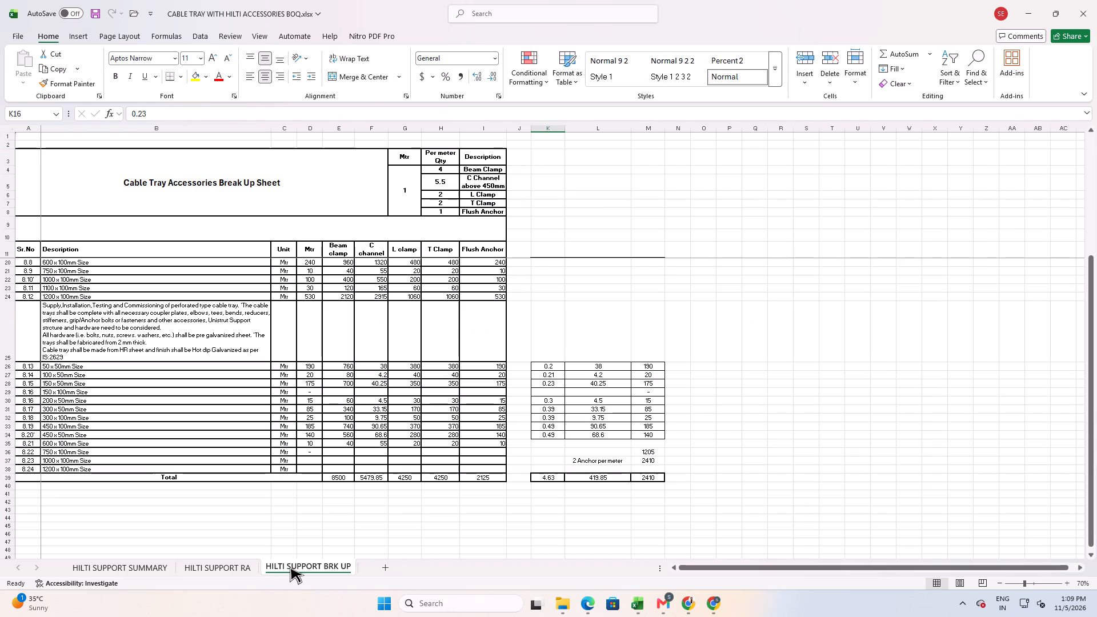
click(139, 568)
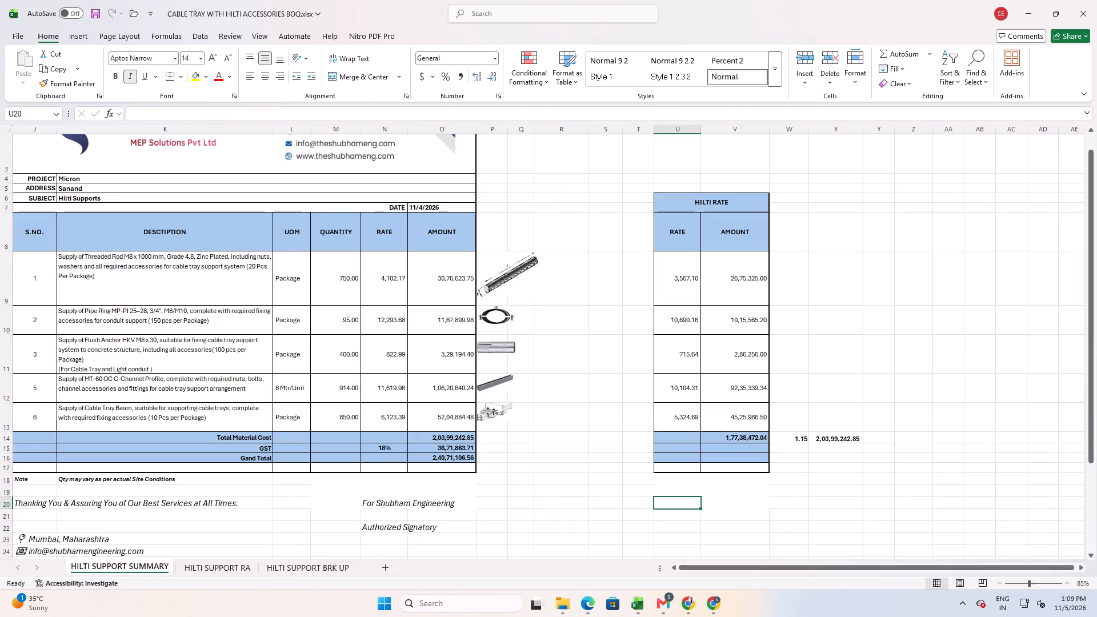
click(334, 396)
click(329, 422)
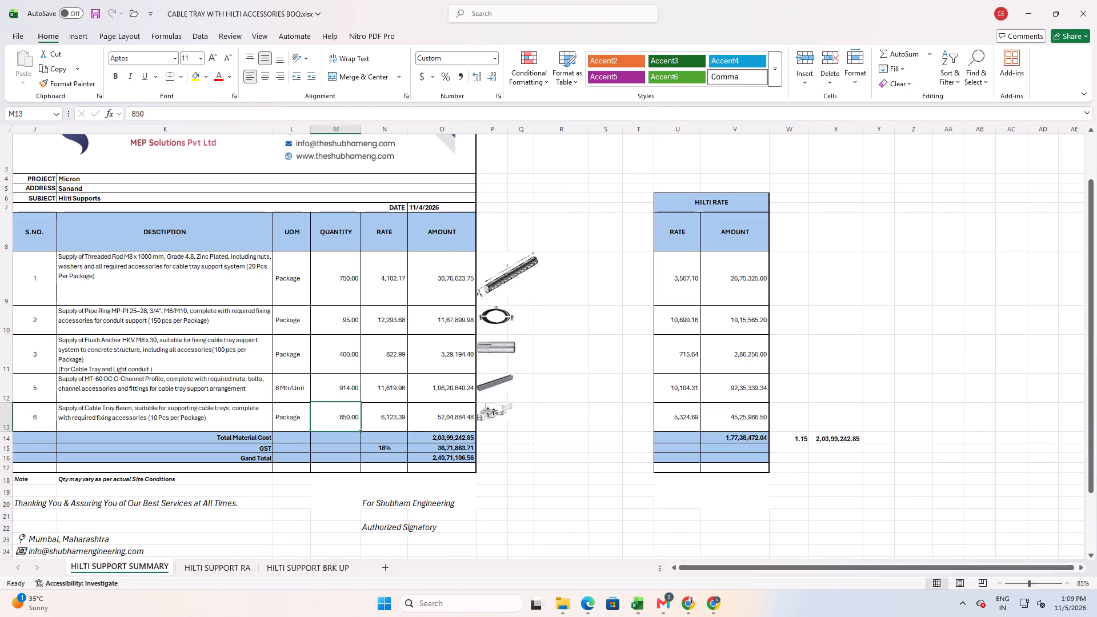
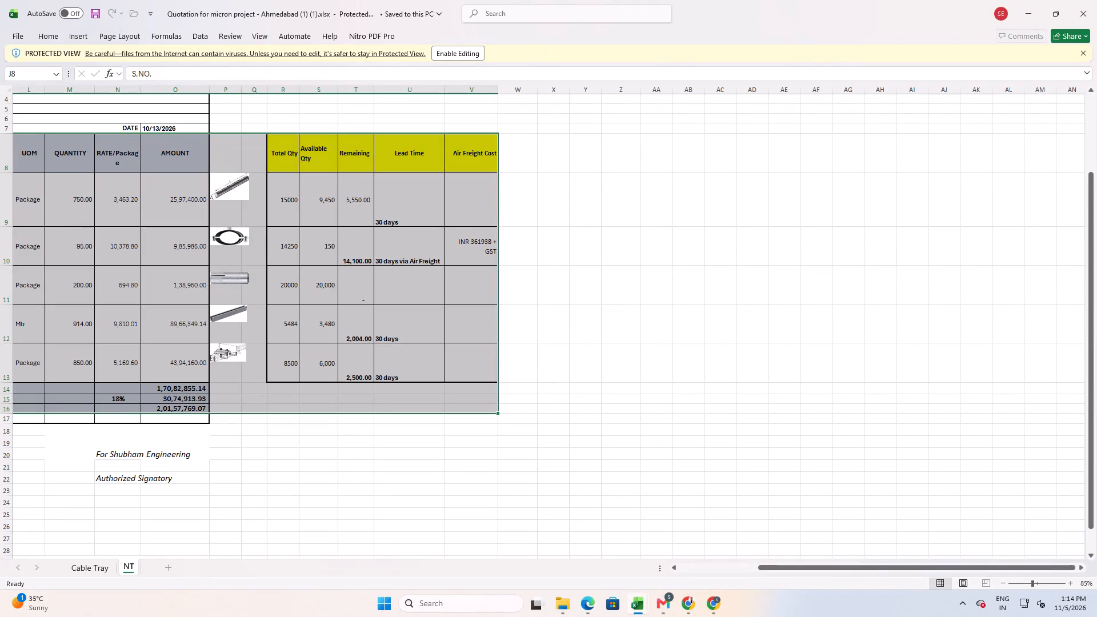
Review the Hilti supports quotation on the NT sheet, including item rates and amounts alongside total, available and remaining quantities and lead times.
click(496, 303)
click(562, 218)
middle_drag(491, 247, 293, 266)
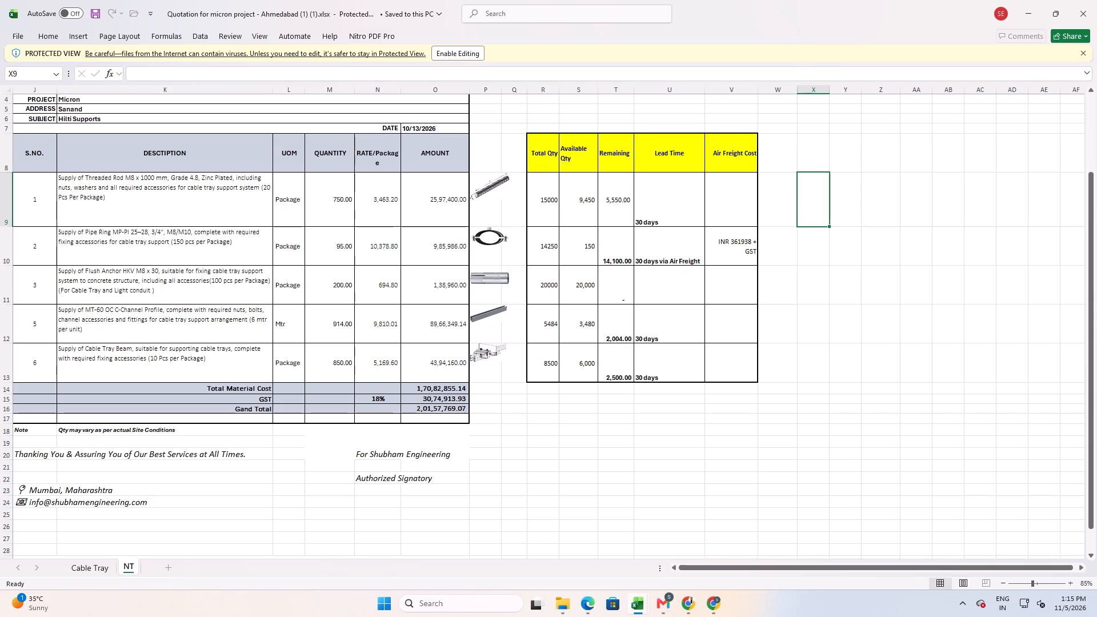
Check the cable tray work quotation in the Micron High Side workbook, and open the Cable Tray sheet of the Ahmedabad quotation for comparison.
key(alt+Tab)
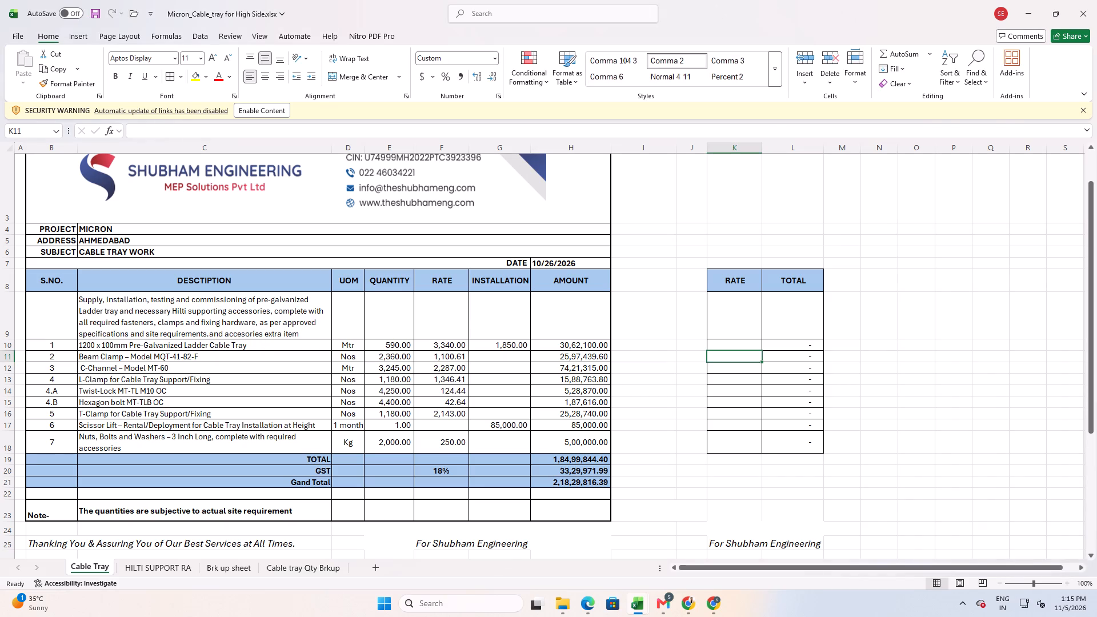
key(alt+Tab)
click(81, 558)
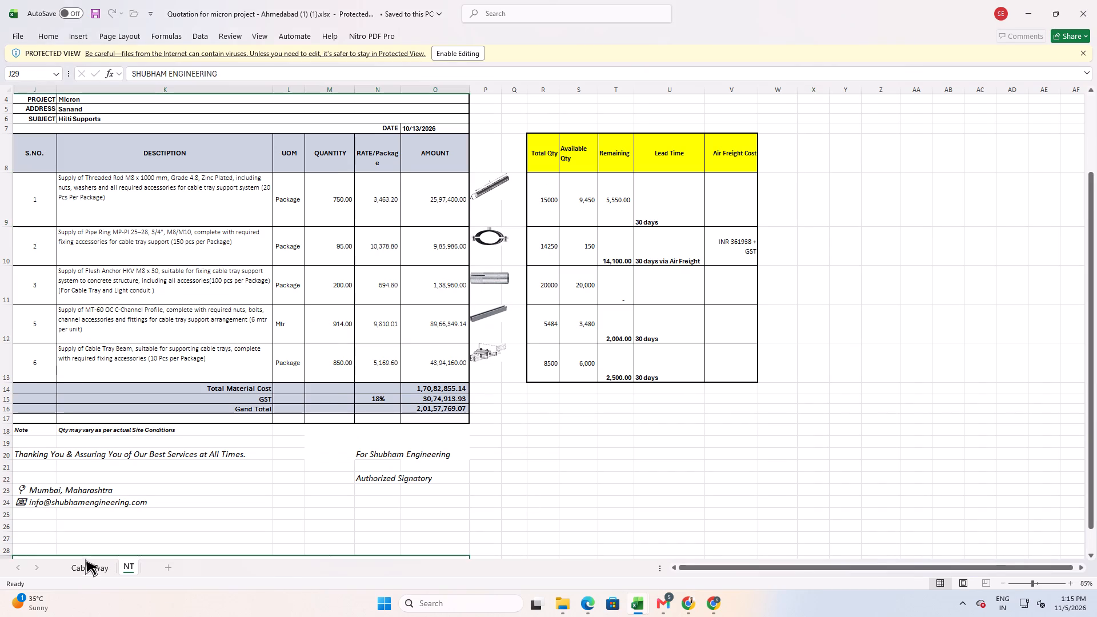
click(91, 568)
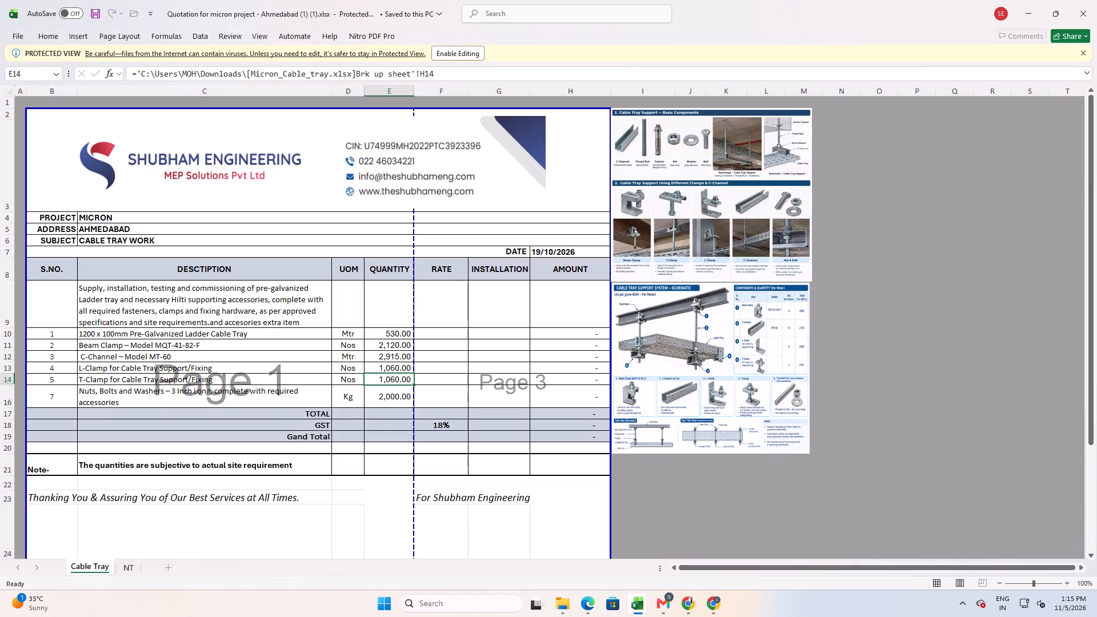
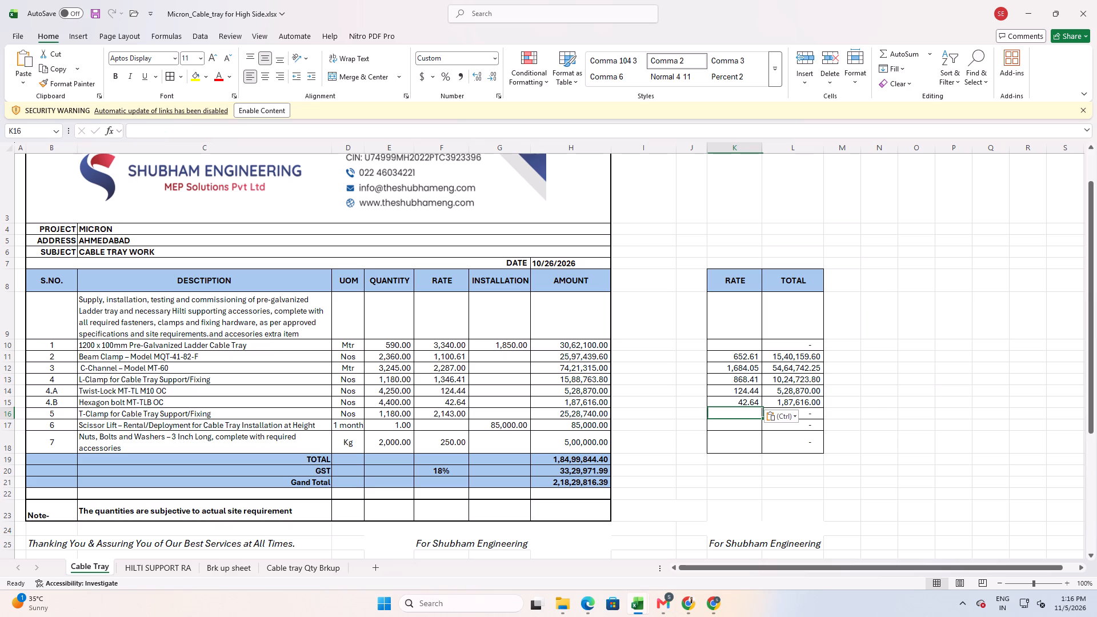
Enter a rate of 2143 for the T-Clamp in the side comparison table on the Cable Tray sheet.
text(2143)
key(Return)
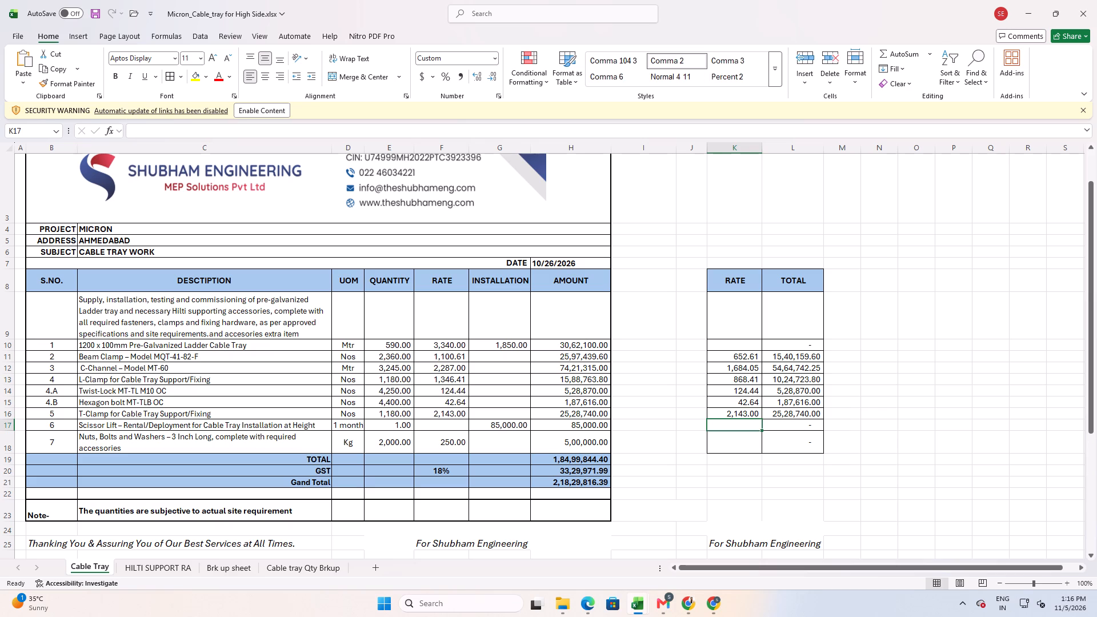
Review the rates and total formulas in the side comparison table, from the beam clamp row to the T-Clamp row.
key(Up)
key(Right)
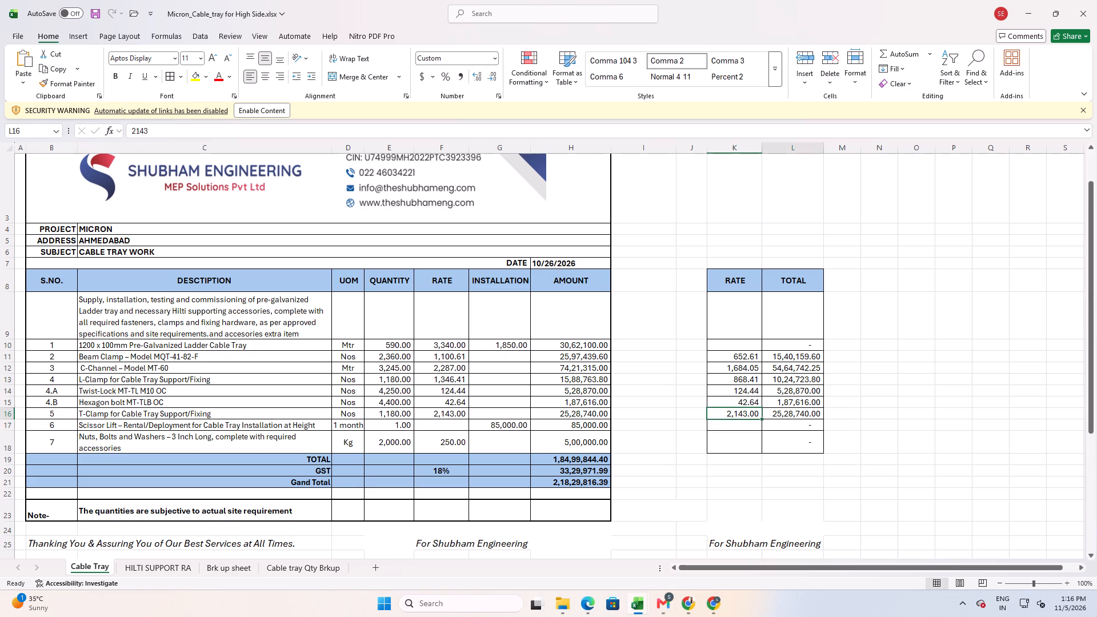
click(876, 283)
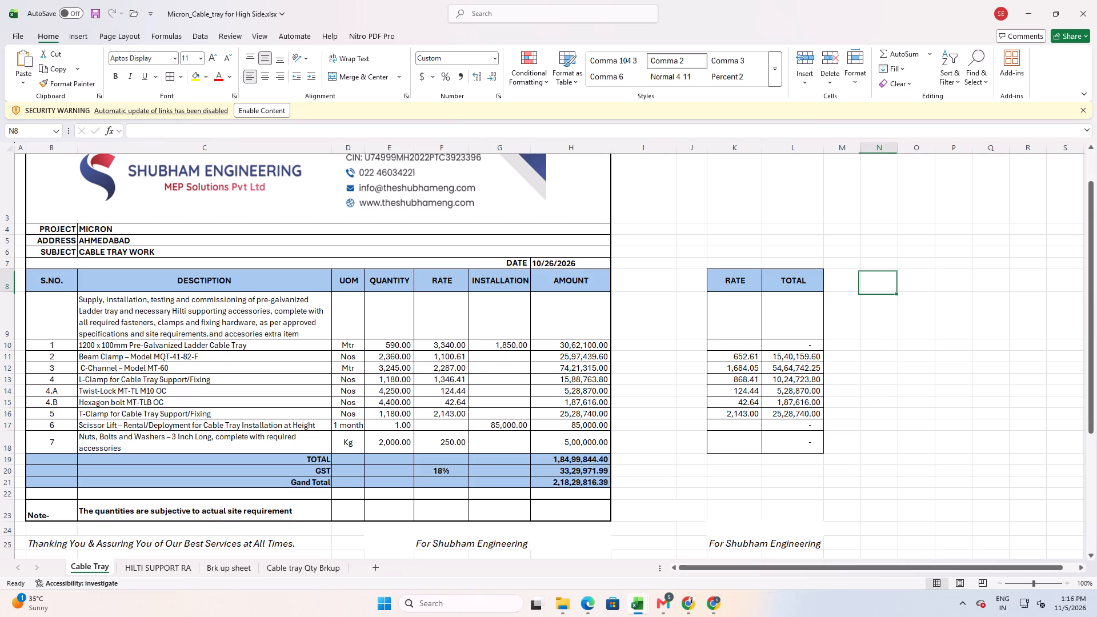
key(Down)
key(Down)
key(Left)
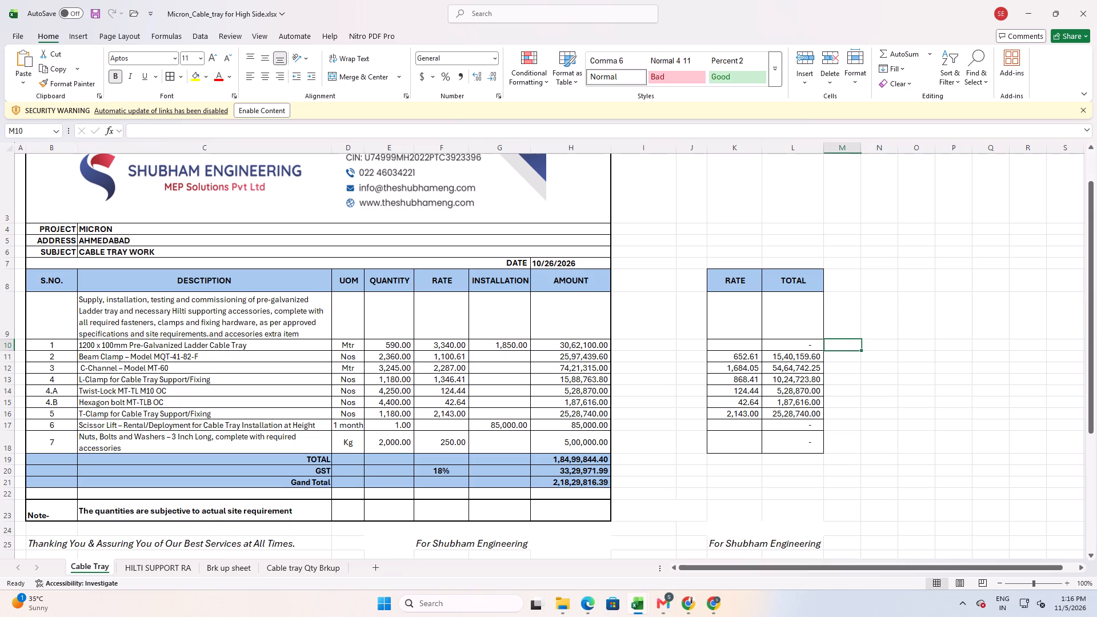
key(Up)
key(Left)
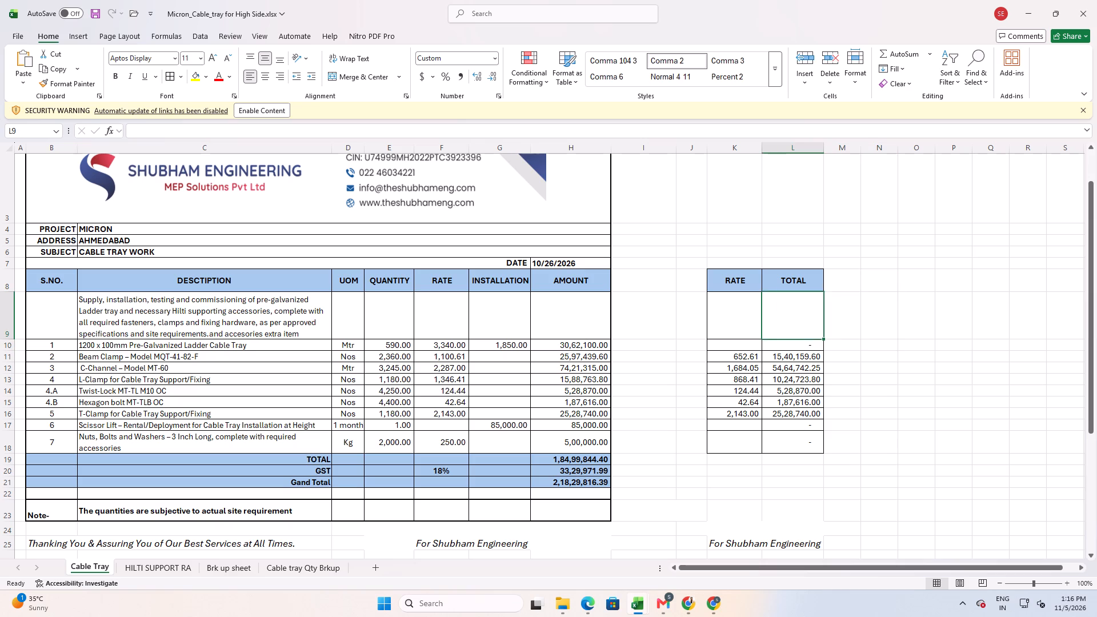
key(Right)
key(Down)
key(Left)
key(Left)
key(Down)
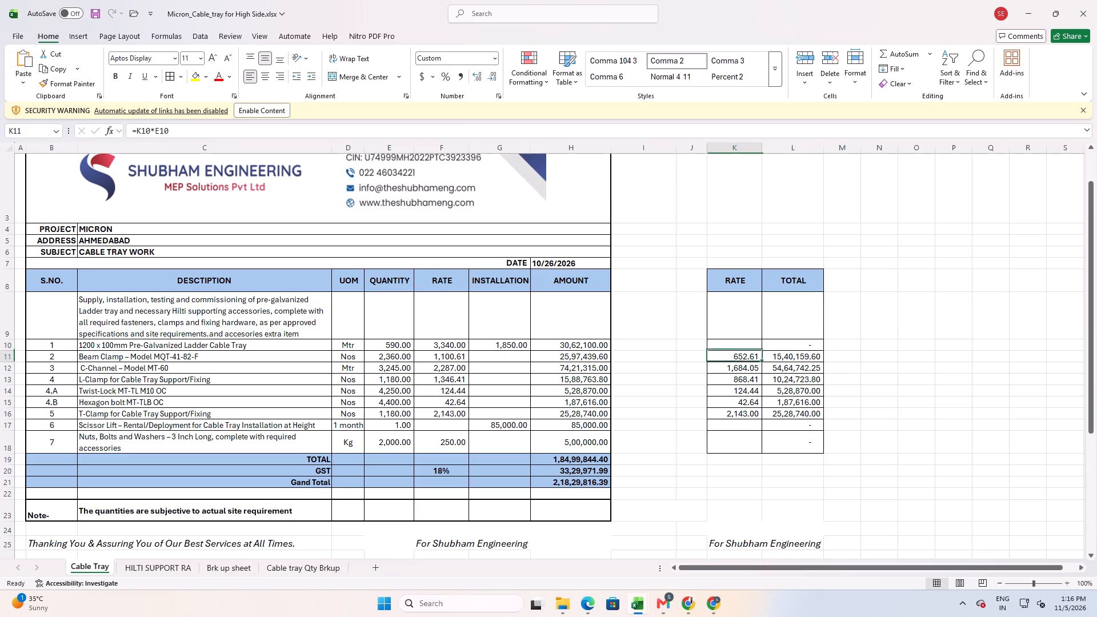
key(Right)
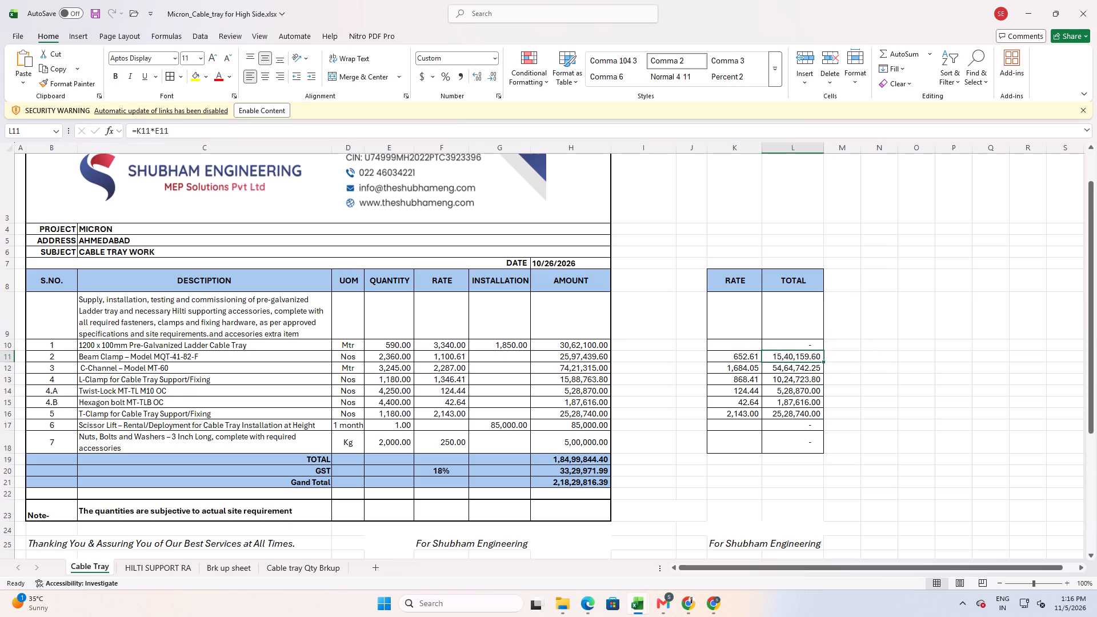
key(Down)
key(Left)
key(Down)
key(Down)
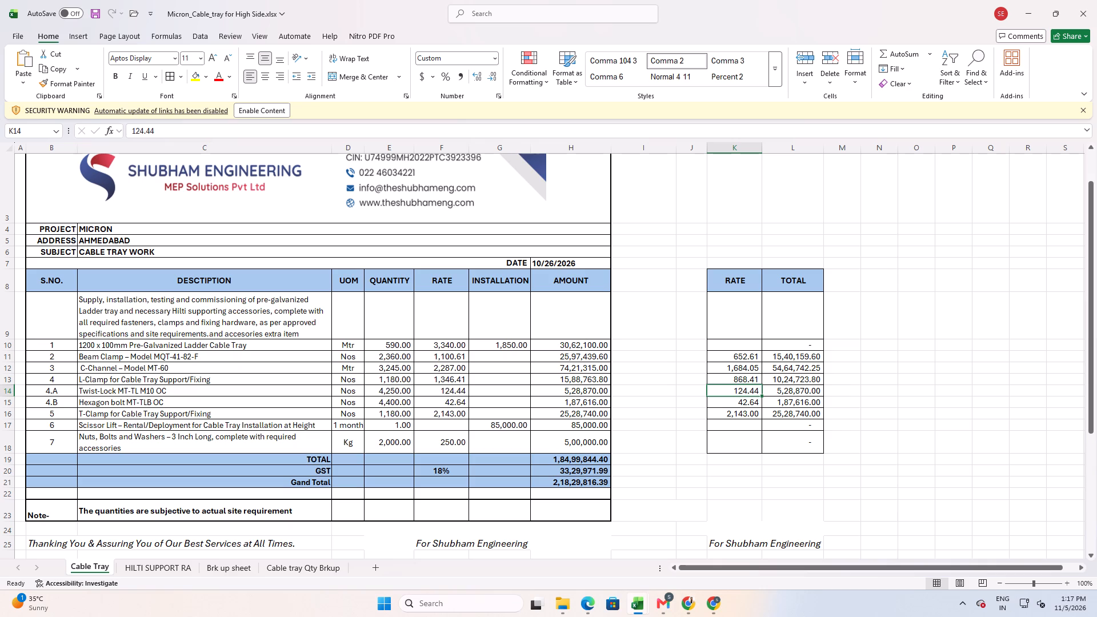
key(Down)
key(Down)
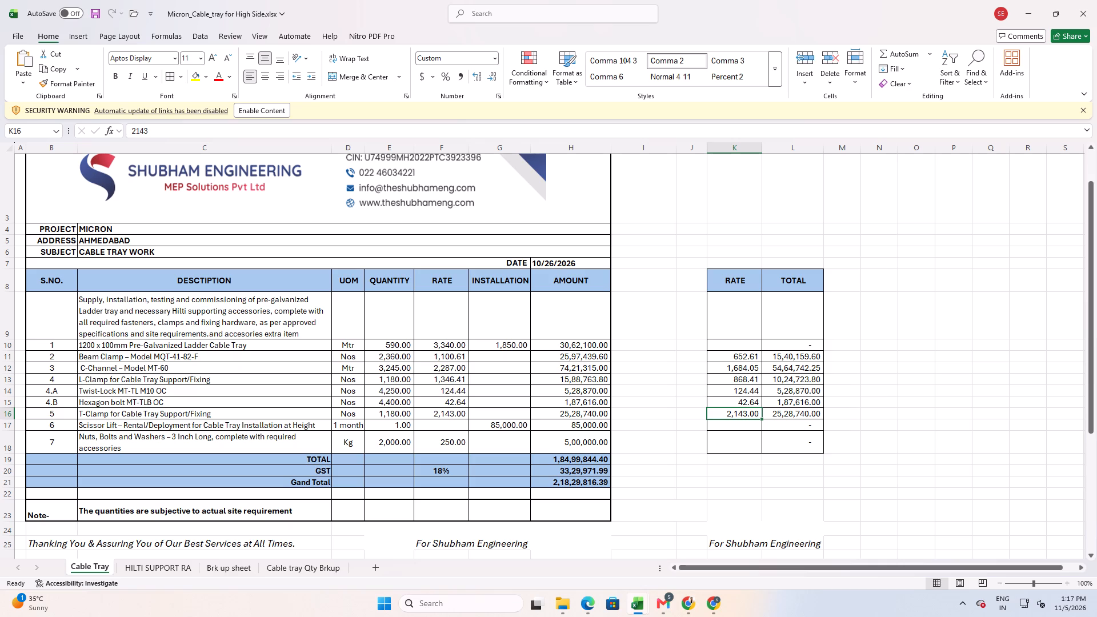
Compare the beam clamp's rate in the side table with its OEM cost on the HILTI SUPPORT RA sheet.
click(728, 355)
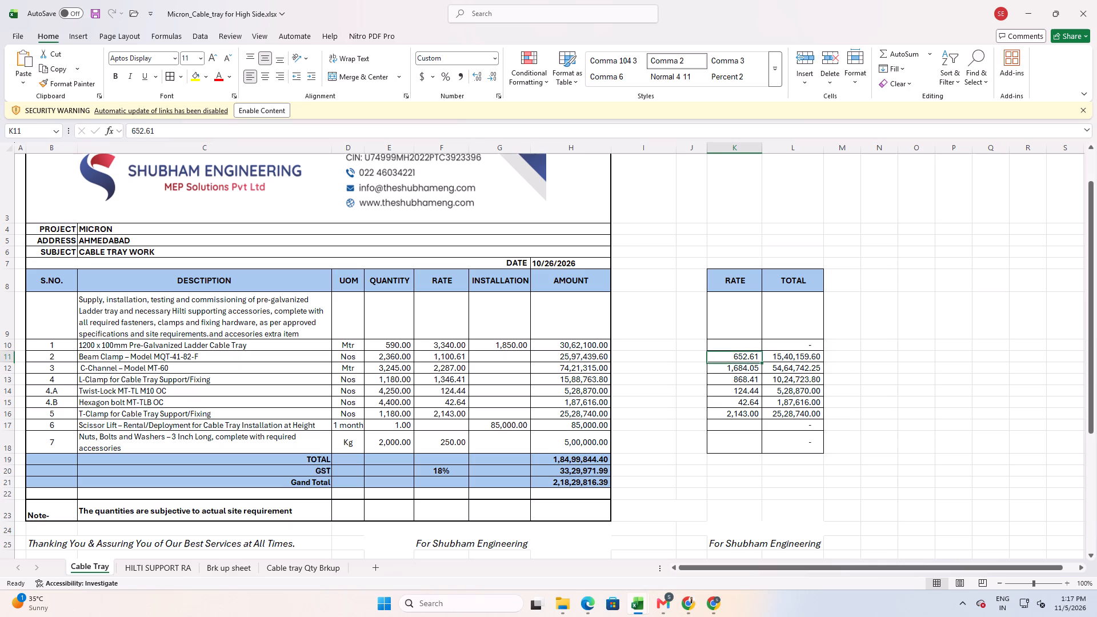
click(171, 573)
scroll(240, 392, up, 4)
scroll(241, 392, down, 4)
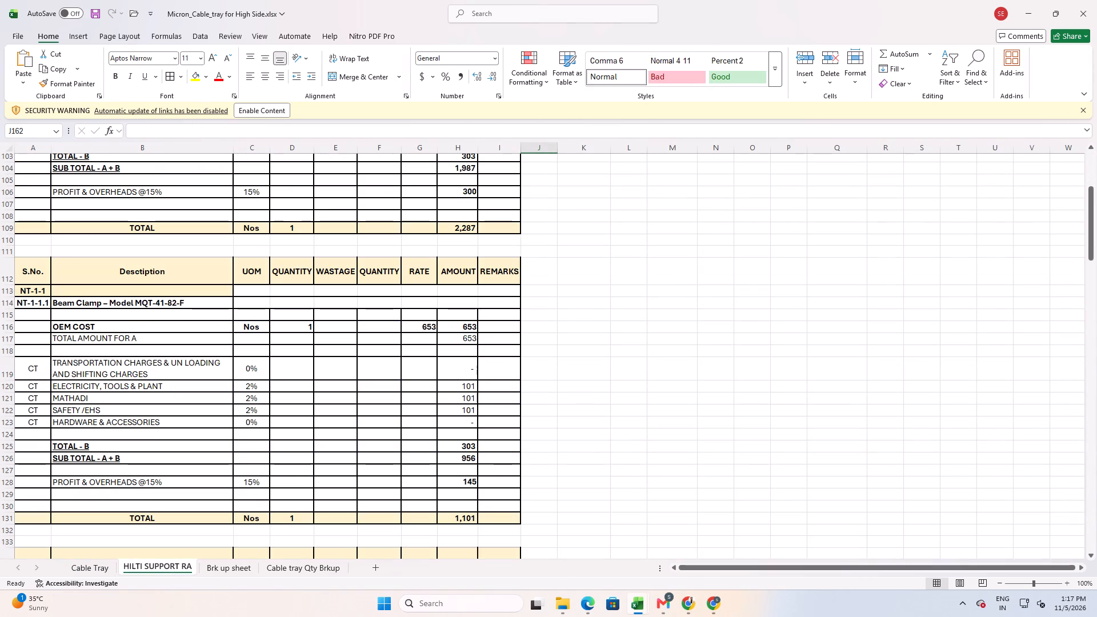
click(427, 327)
scroll(407, 400, down, 5)
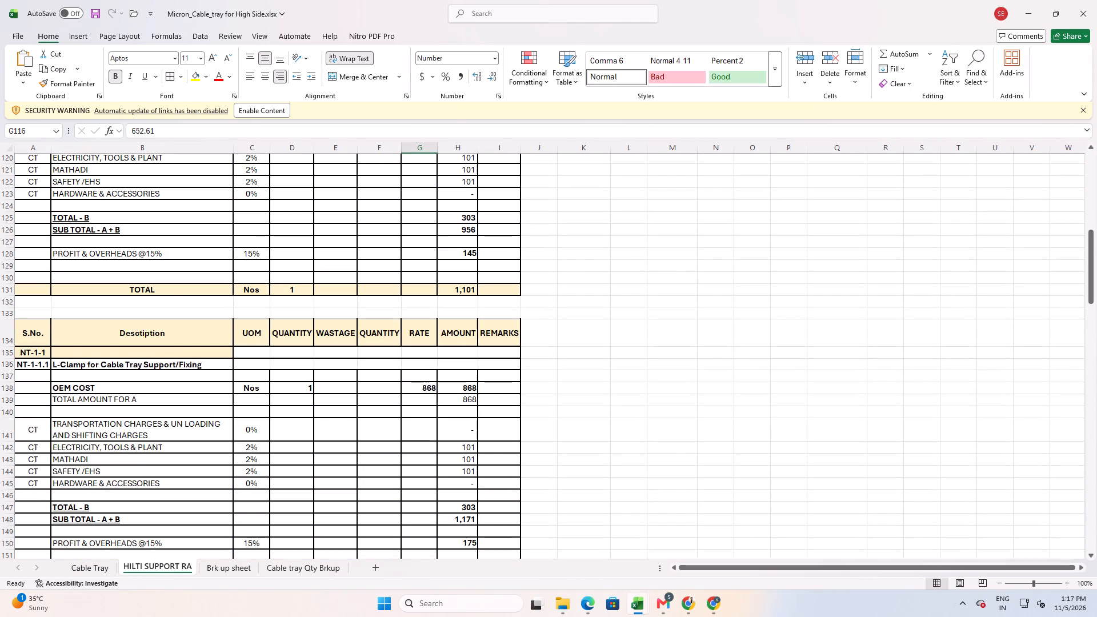
click(105, 565)
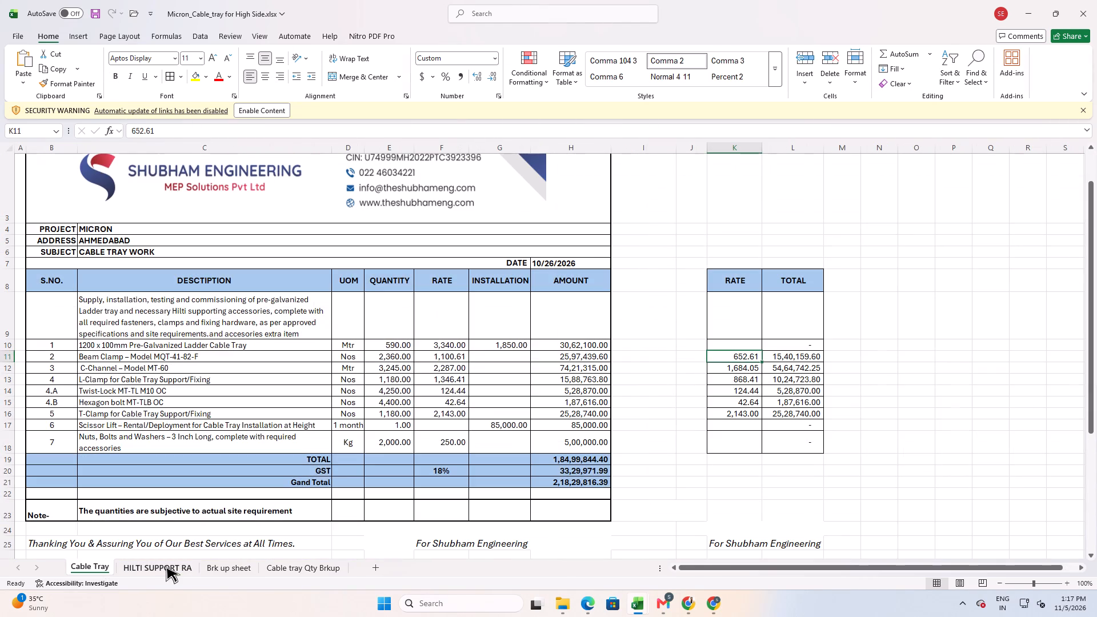
Review the HILTI SUPPORT RA rate analyses for the clamps, ladder cable tray, twist-lock and hexagon bolt, including OEM costs and 15% overheads.
click(166, 566)
scroll(255, 463, down, 3)
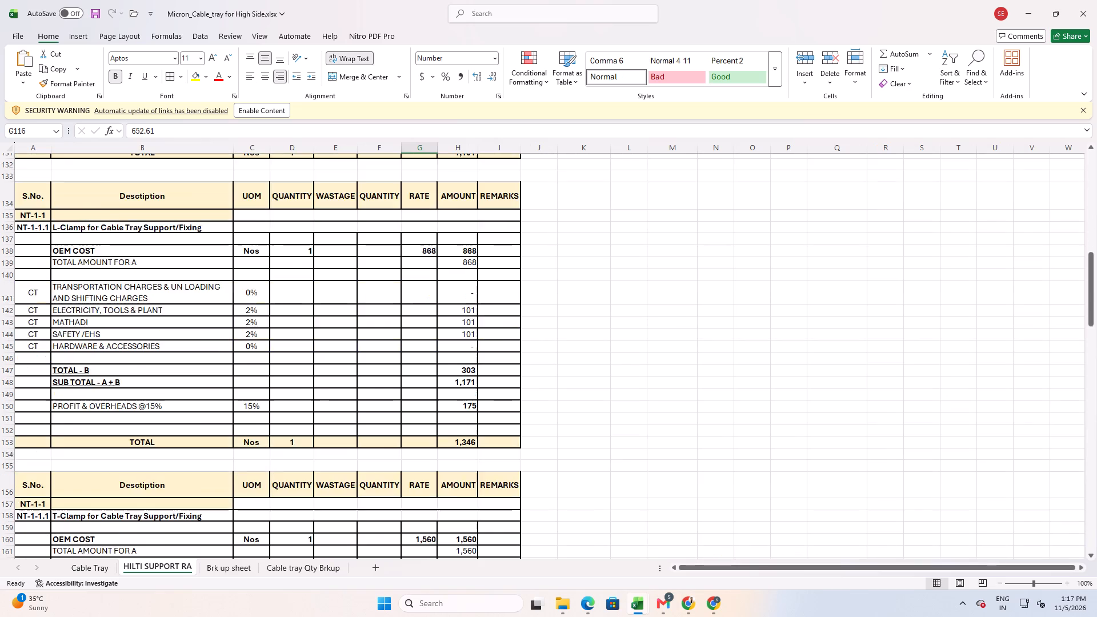
scroll(255, 463, down, 14)
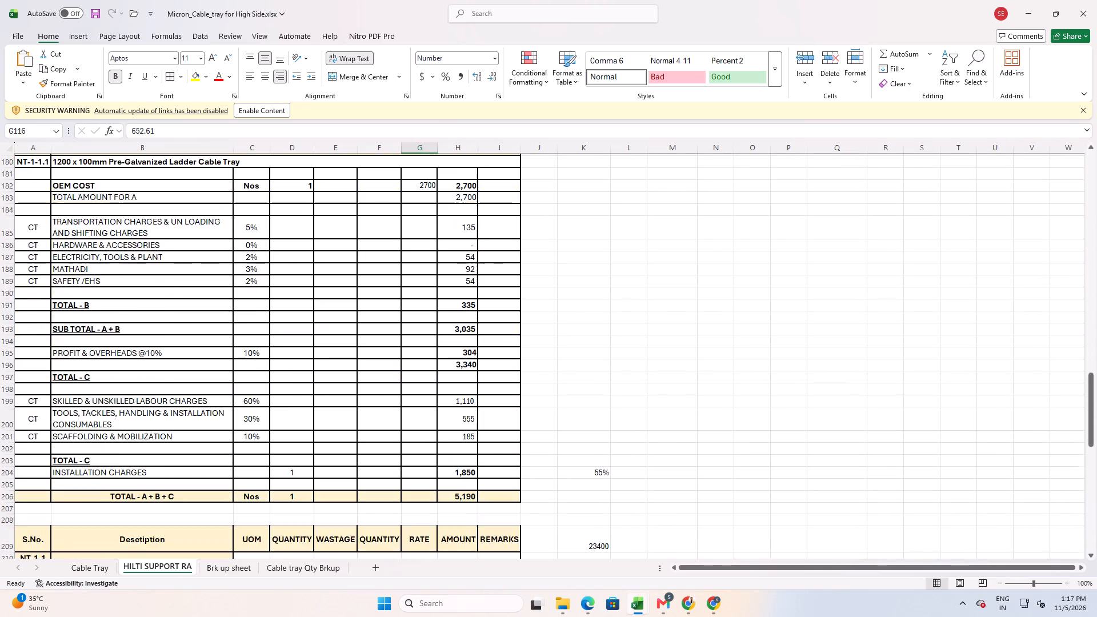
scroll(255, 465, down, 12)
scroll(255, 465, up, 4)
middle_drag(257, 417, 216, 71)
scroll(216, 71, up, 5)
scroll(189, 324, down, 5)
scroll(207, 367, up, 1)
scroll(207, 373, down, 4)
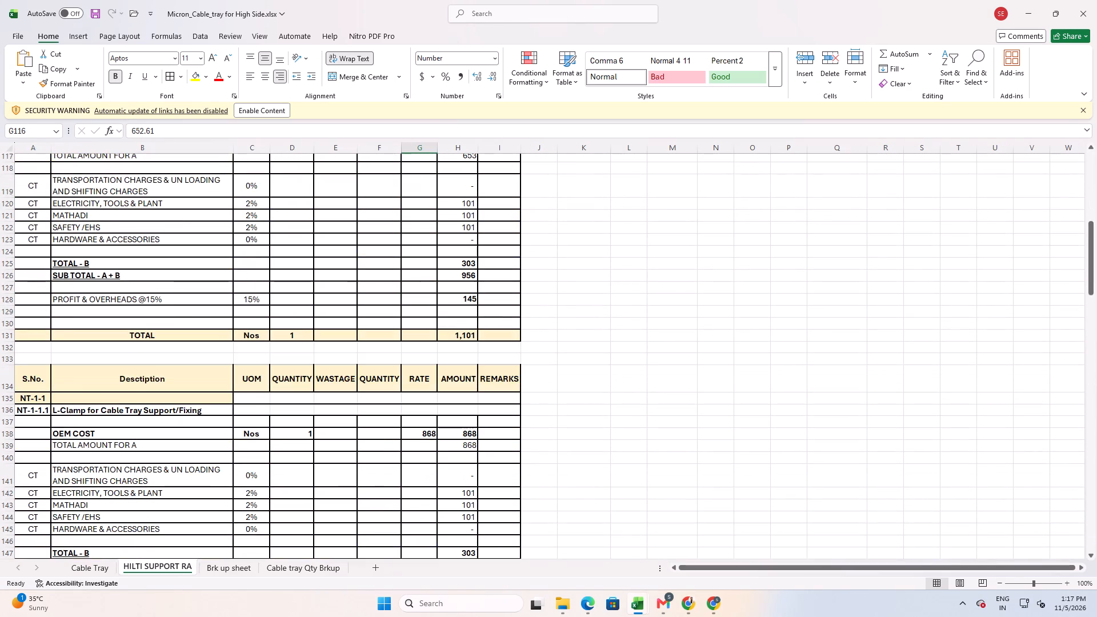
scroll(207, 377, down, 18)
scroll(209, 378, down, 4)
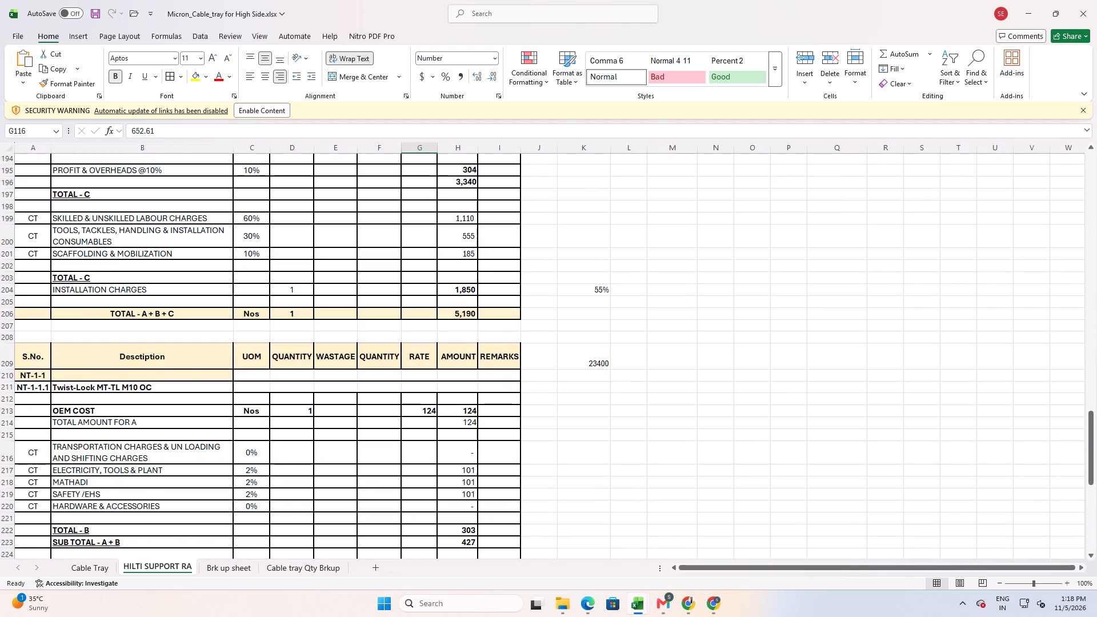
scroll(209, 378, down, 12)
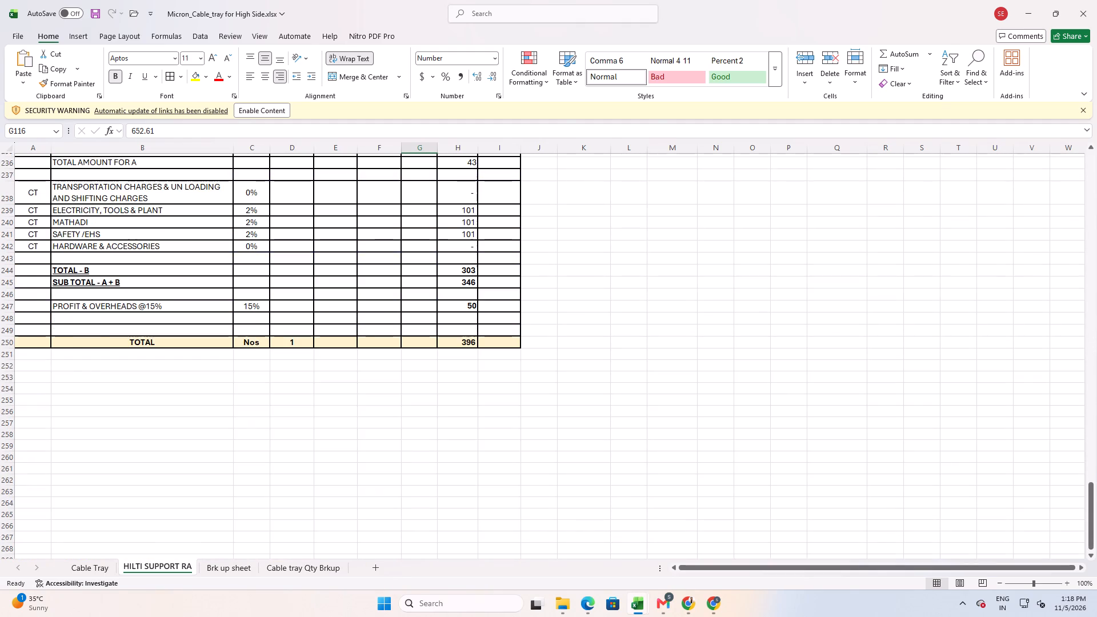
scroll(188, 386, up, 5)
middle_drag(378, 403, 334, 211)
scroll(352, 262, down, 3)
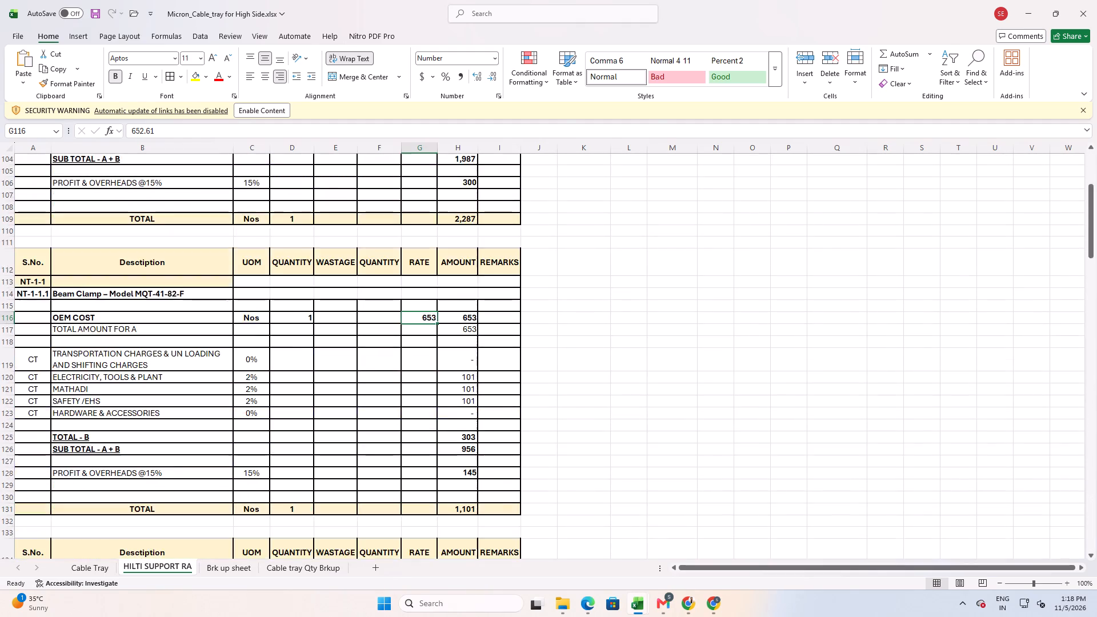
scroll(402, 344, down, 20)
scroll(402, 344, down, 1)
scroll(559, 426, down, 4)
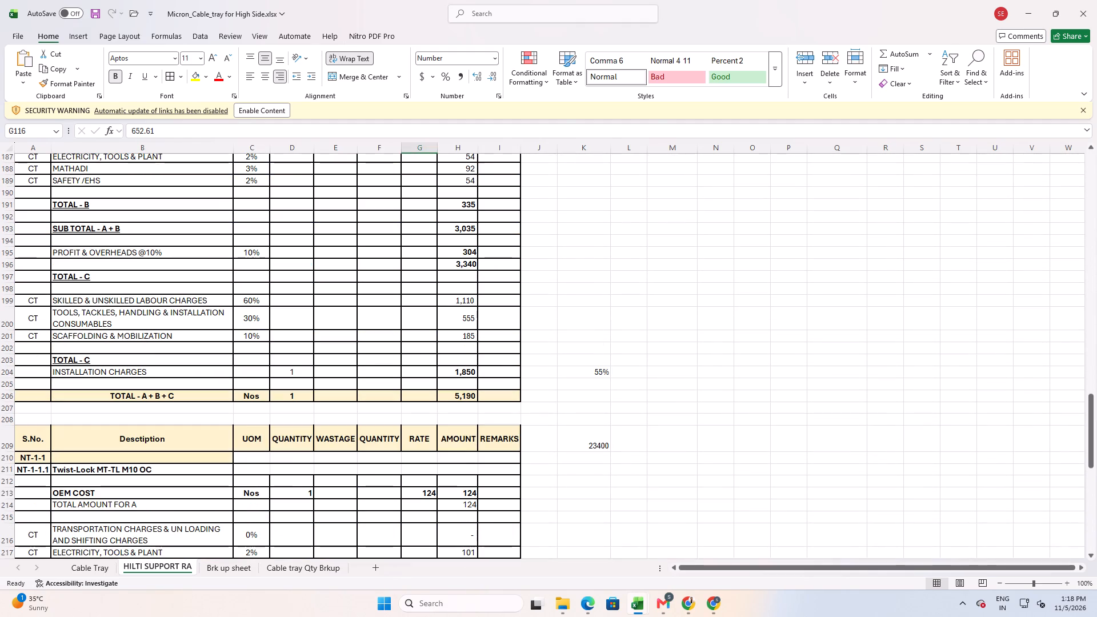
Delete the stray 55% and 23400 values in column K beside the ladder cable tray rate analysis.
drag(590, 392, 621, 436)
drag(607, 306, 605, 465)
key(Delete)
click(287, 346)
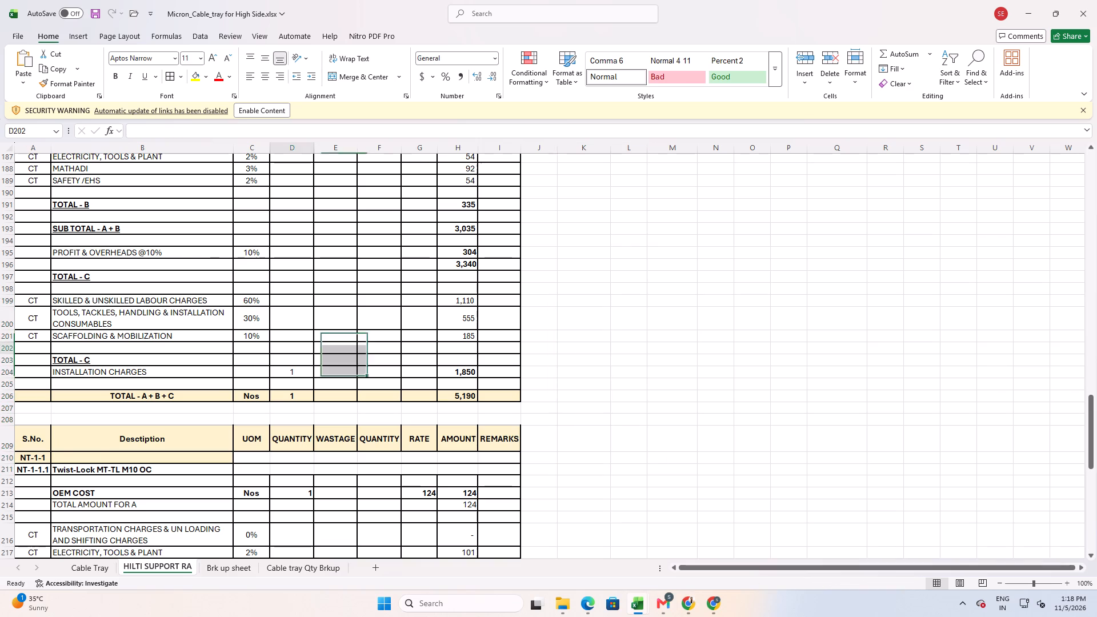
Trace the C-Channel MT-60 rate on the Cable Tray sheet to its source total in the HILTI SUPPORT RA rate analysis.
scroll(277, 492, down, 3)
middle_drag(259, 536, 269, 230)
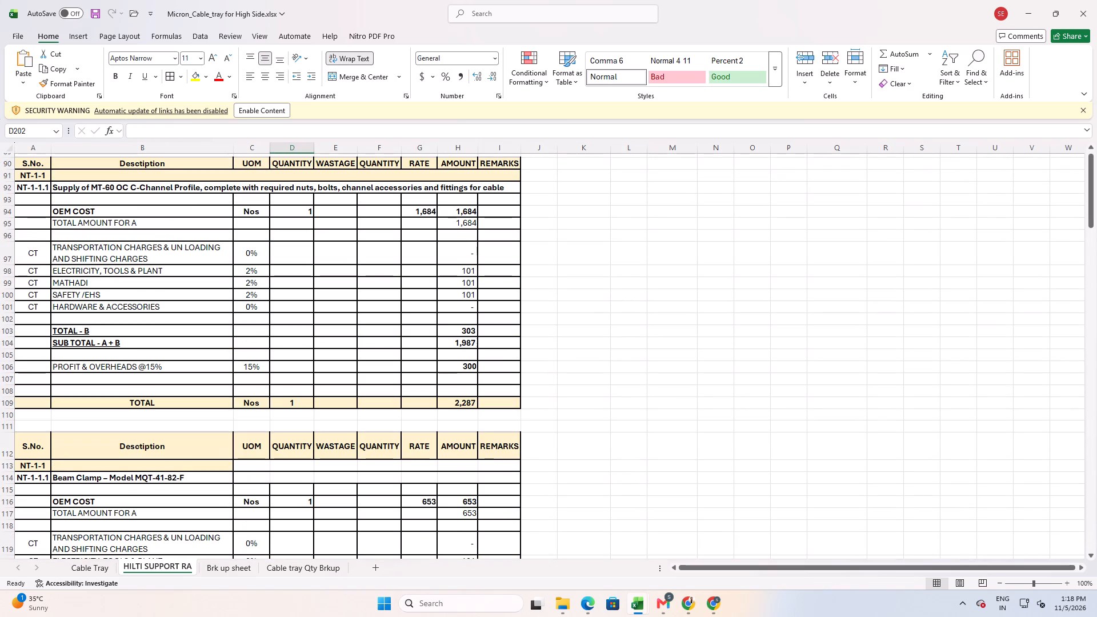
click(91, 568)
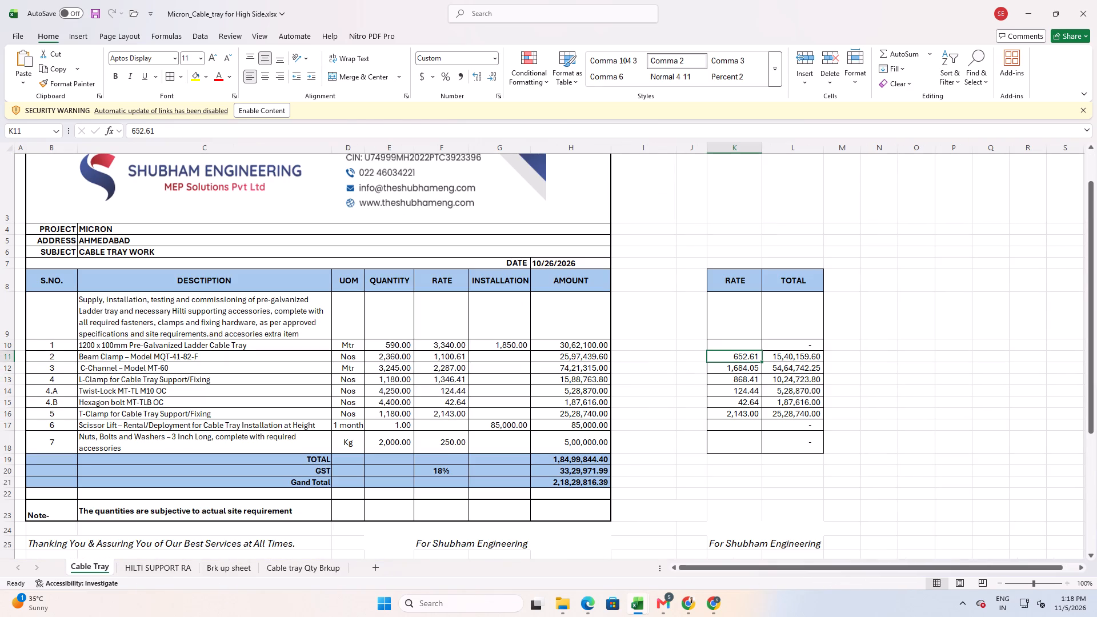
click(456, 371)
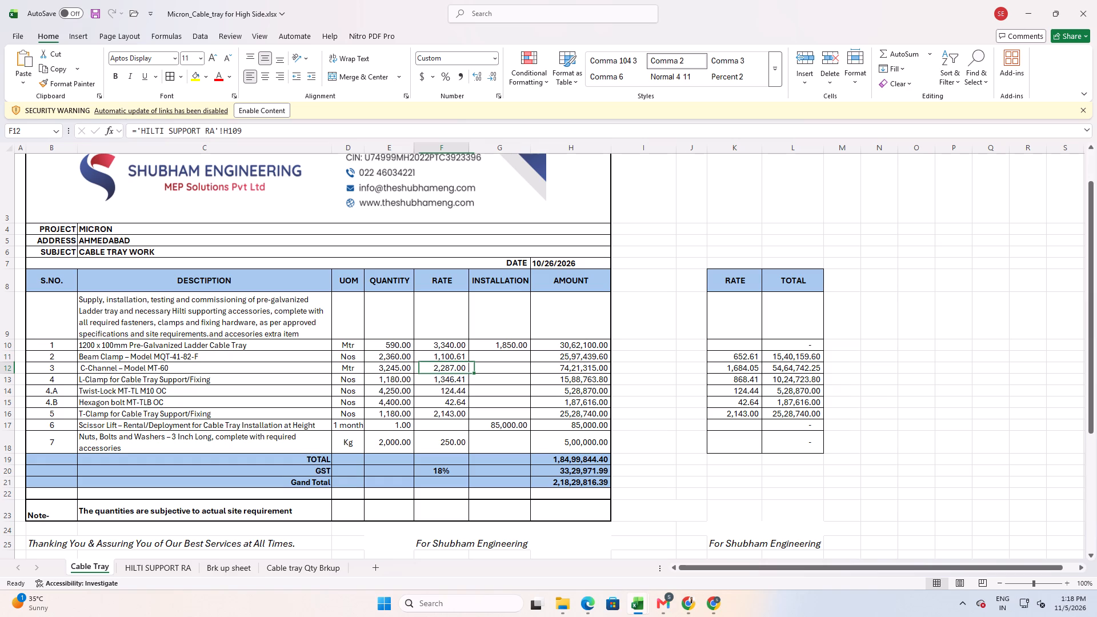
key(ctrl+bracketleft)
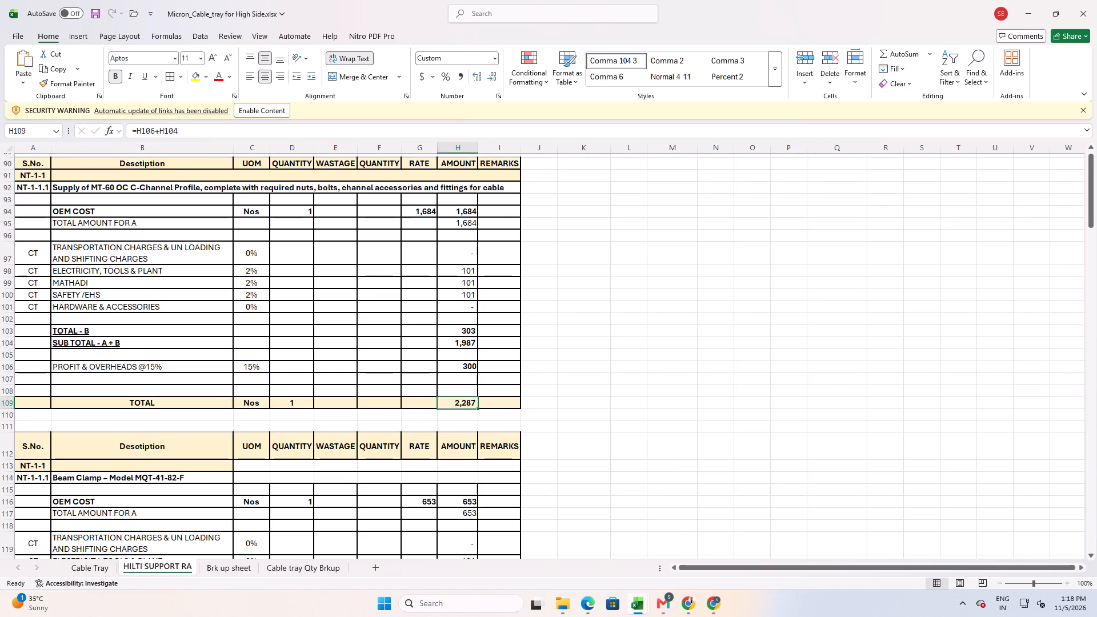
scroll(303, 393, up, 1)
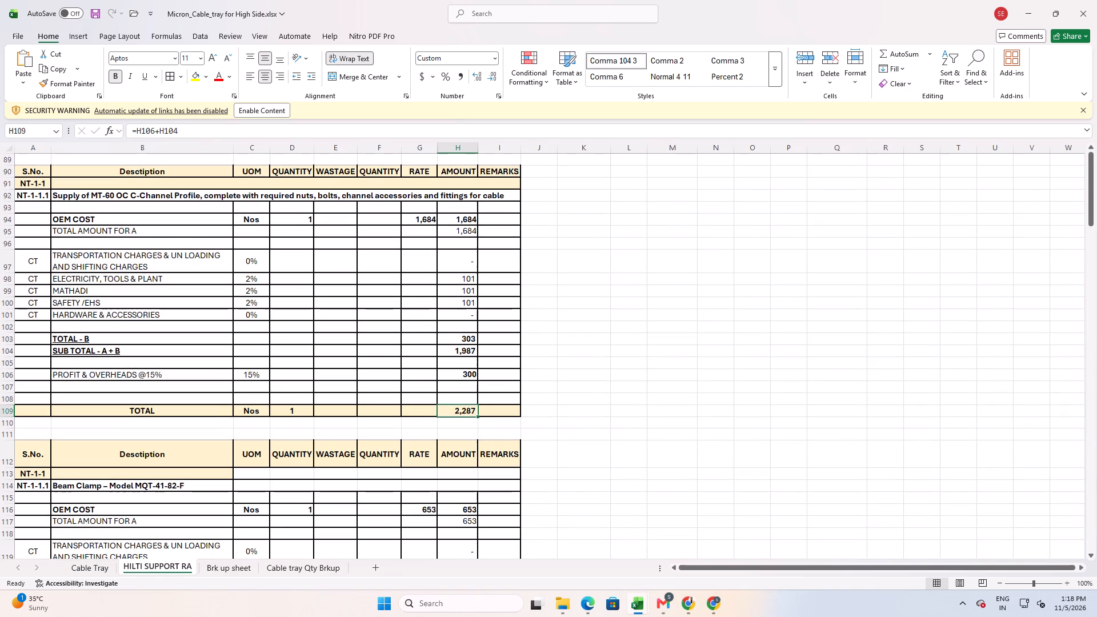
scroll(306, 379, up, 7)
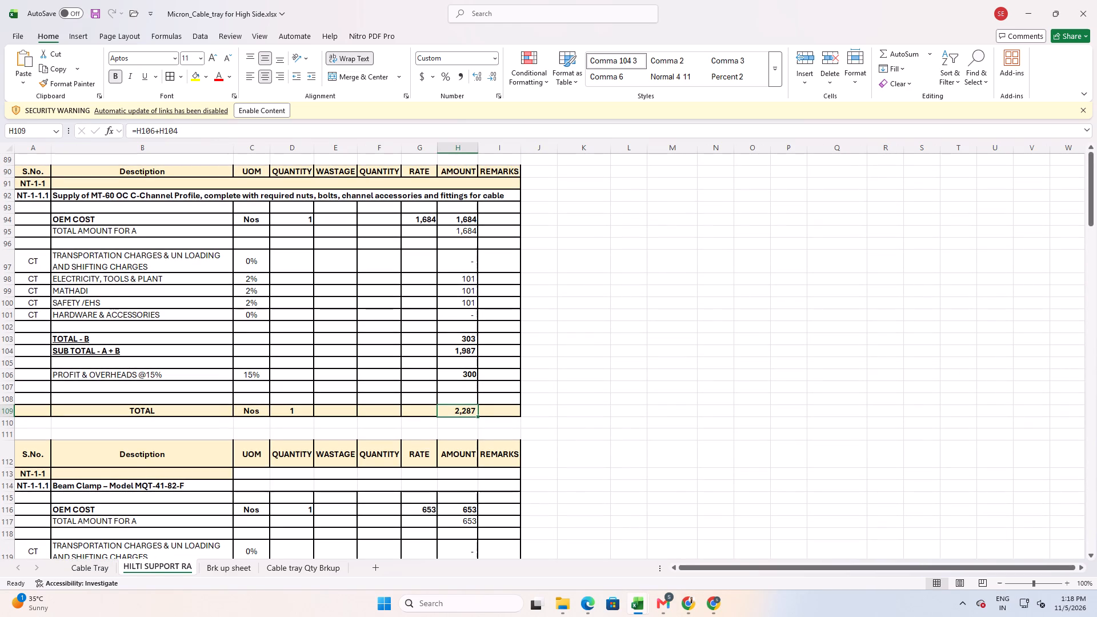
click(97, 572)
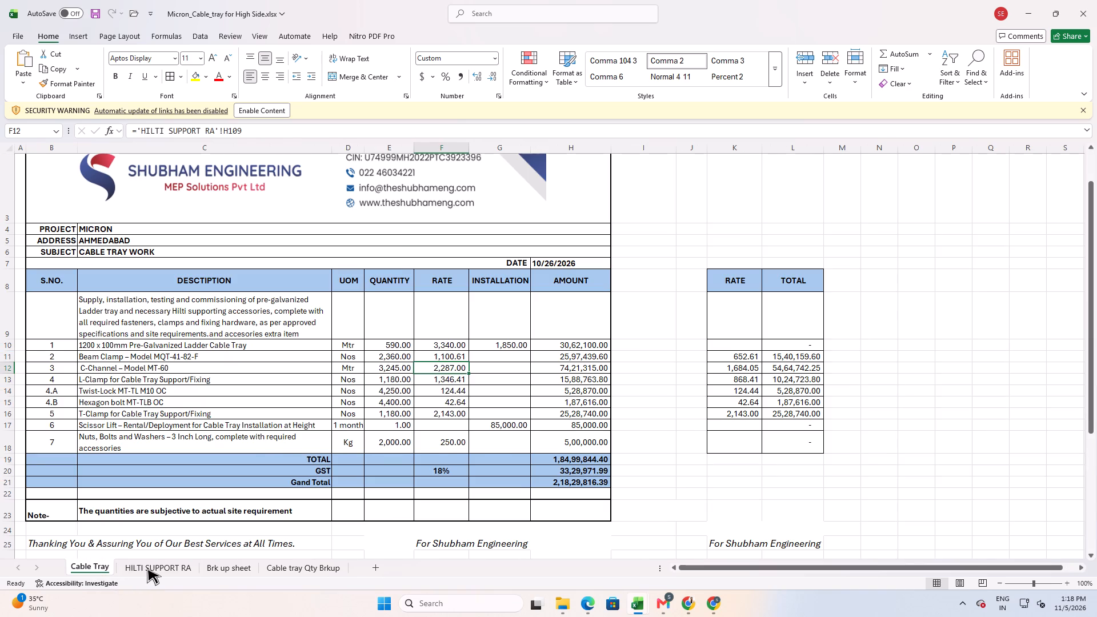
click(147, 568)
click(90, 567)
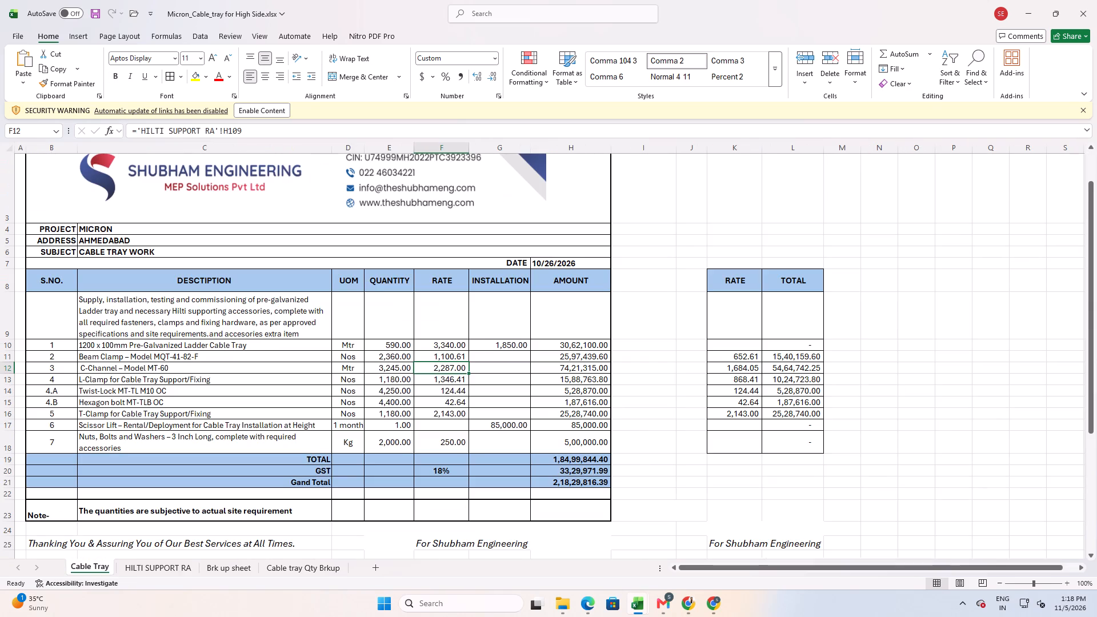
Trace the L-Clamp rate on the Cable Tray sheet to its source total in the HILTI SUPPORT RA rate analysis.
click(448, 383)
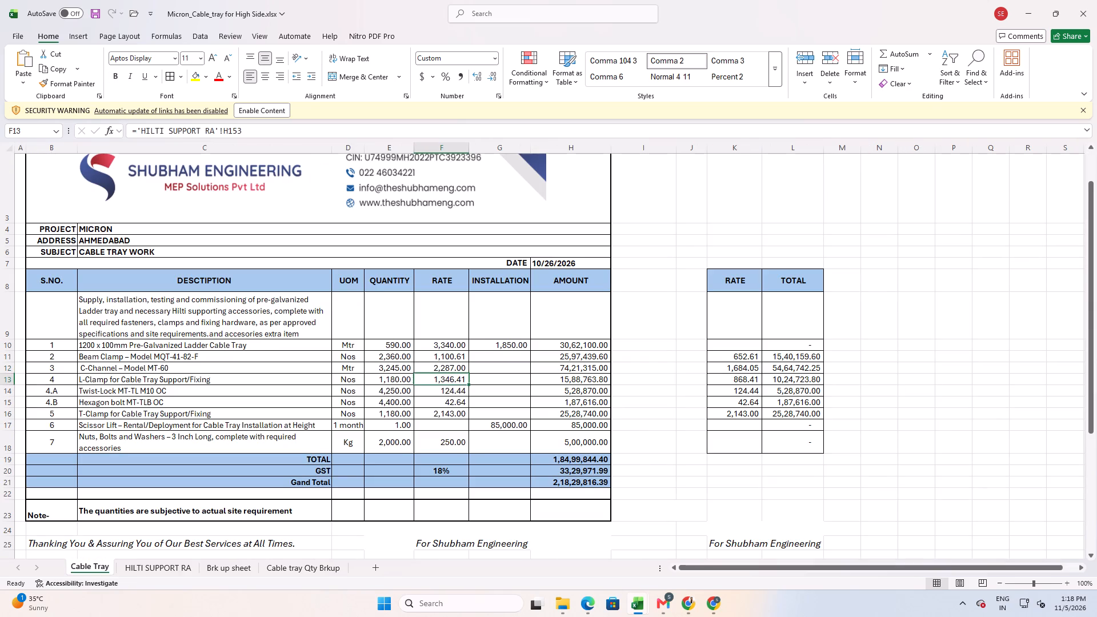
key(ctrl+bracketleft)
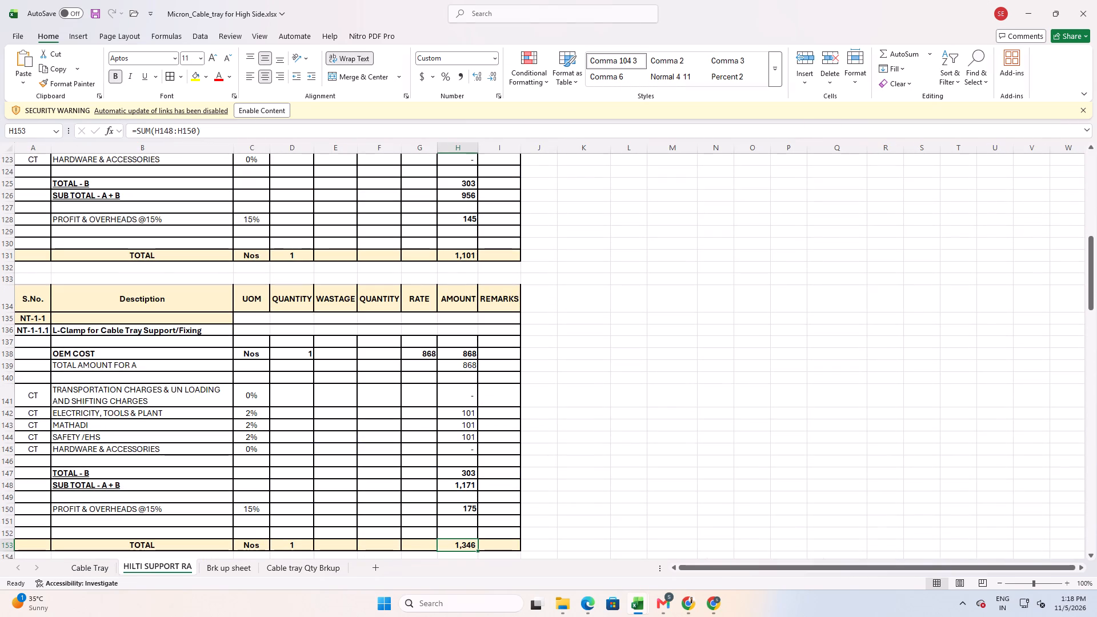
click(105, 566)
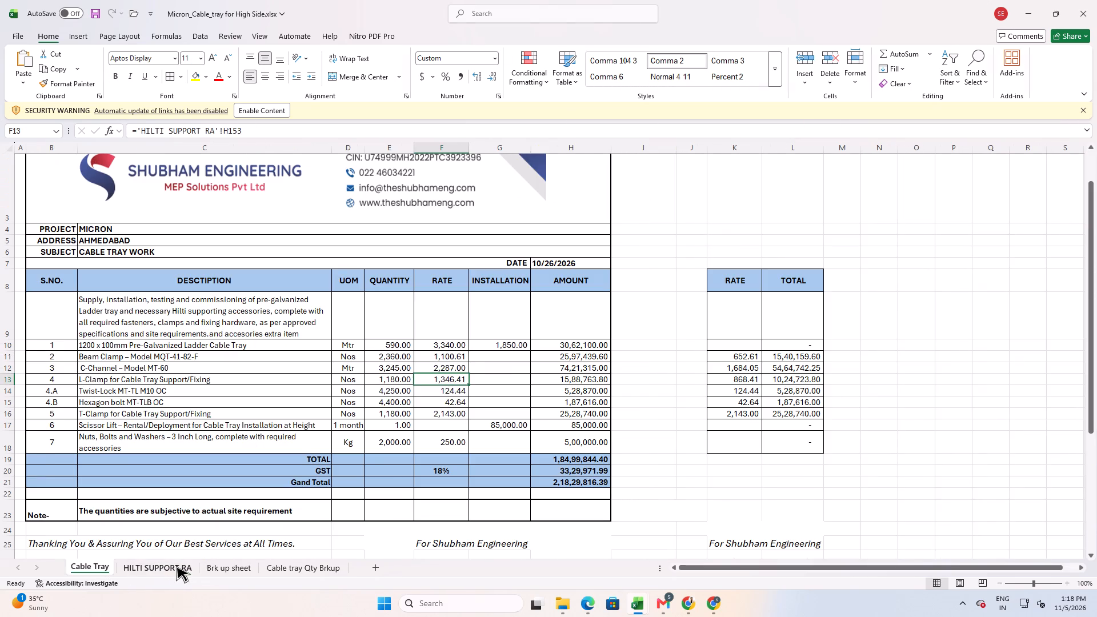
click(166, 567)
click(99, 570)
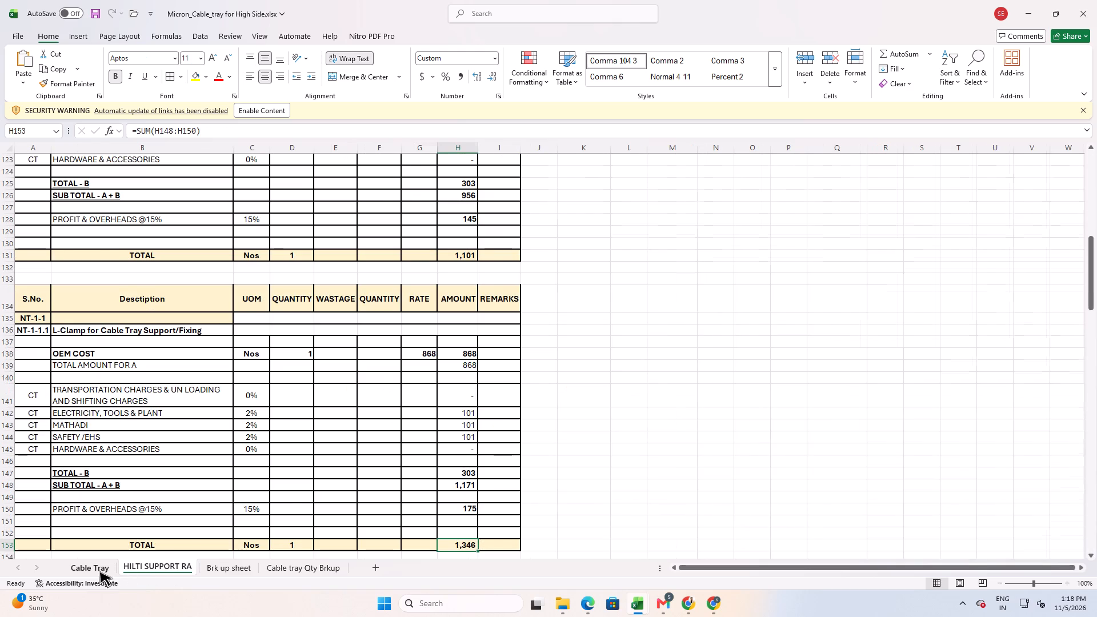
Try to trace the Twist-Lock MT-TL M10 OC rate on the Cable Tray sheet to its source cell.
click(457, 391)
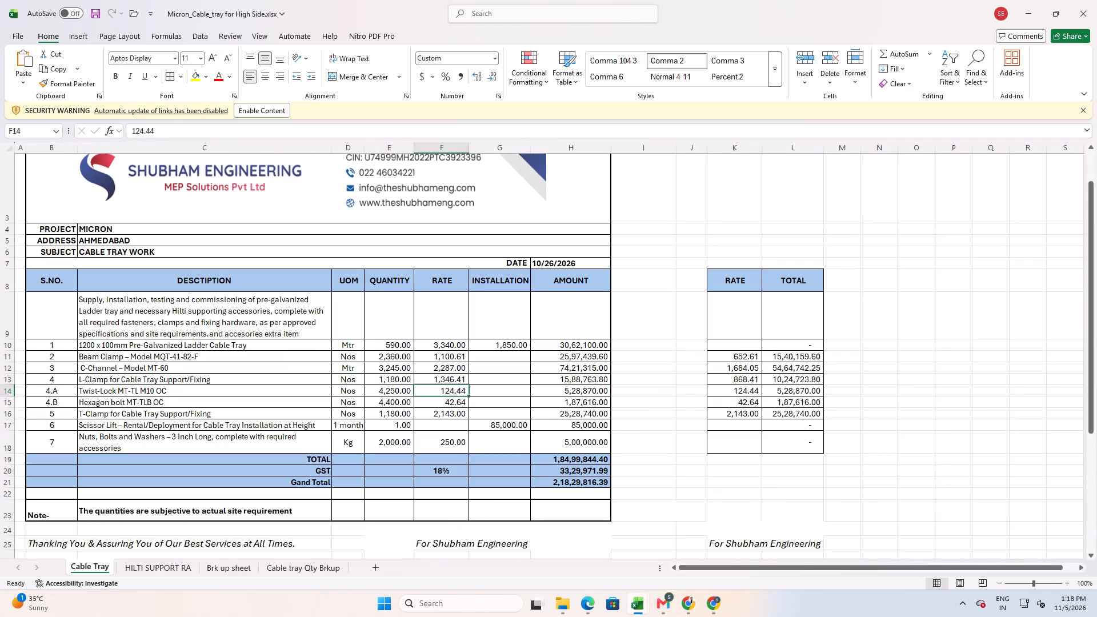
key(ctrl+bracketleft)
Retry tracing the Twist-Lock MT-TL M10 OC rate and look for its rate analysis on the HILTI SUPPORT RA sheet.
key(ctrl+bracketleft)
click(172, 568)
scroll(255, 491, down, 6)
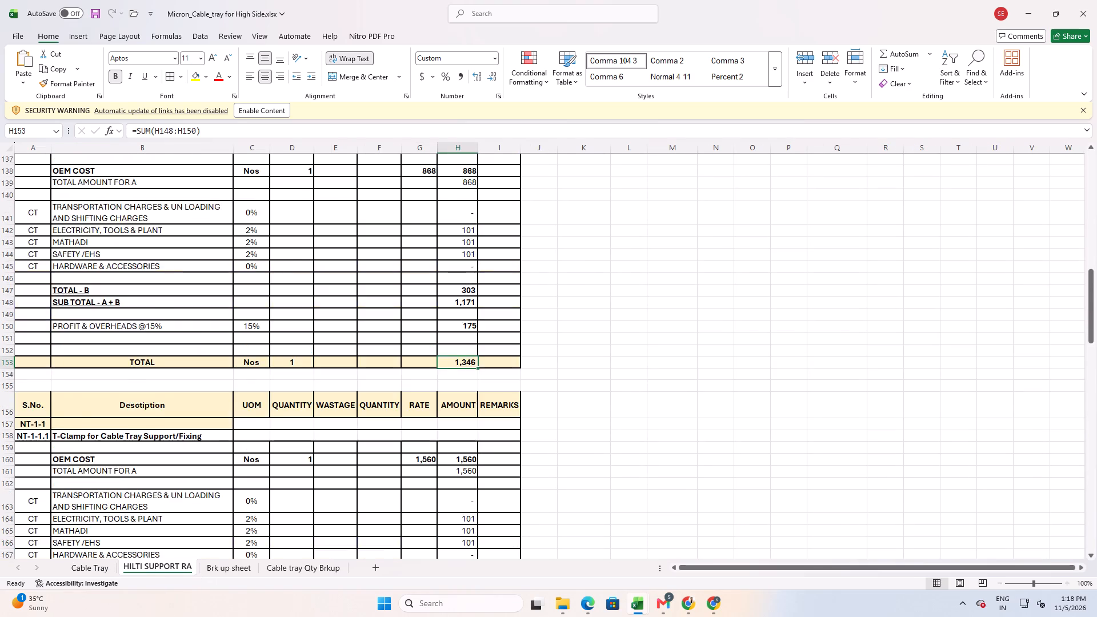
scroll(259, 492, down, 2)
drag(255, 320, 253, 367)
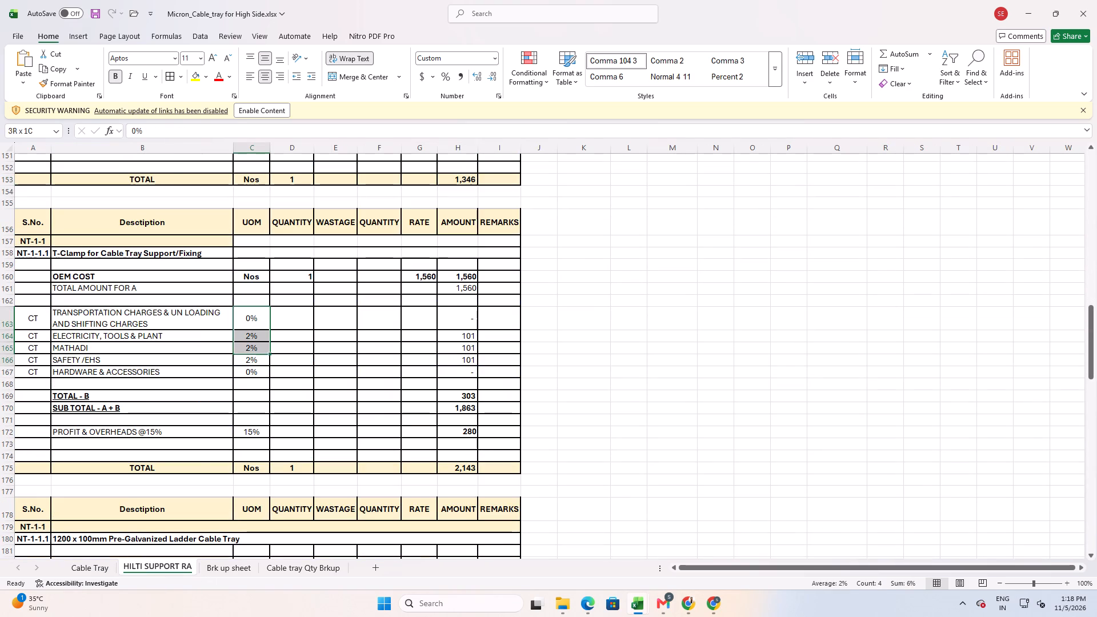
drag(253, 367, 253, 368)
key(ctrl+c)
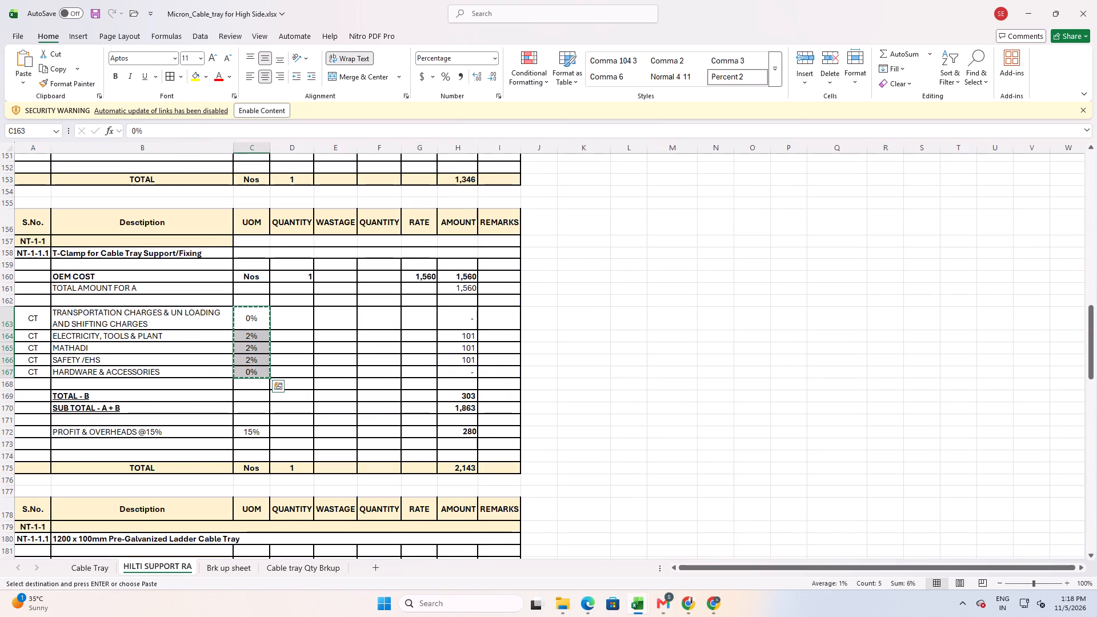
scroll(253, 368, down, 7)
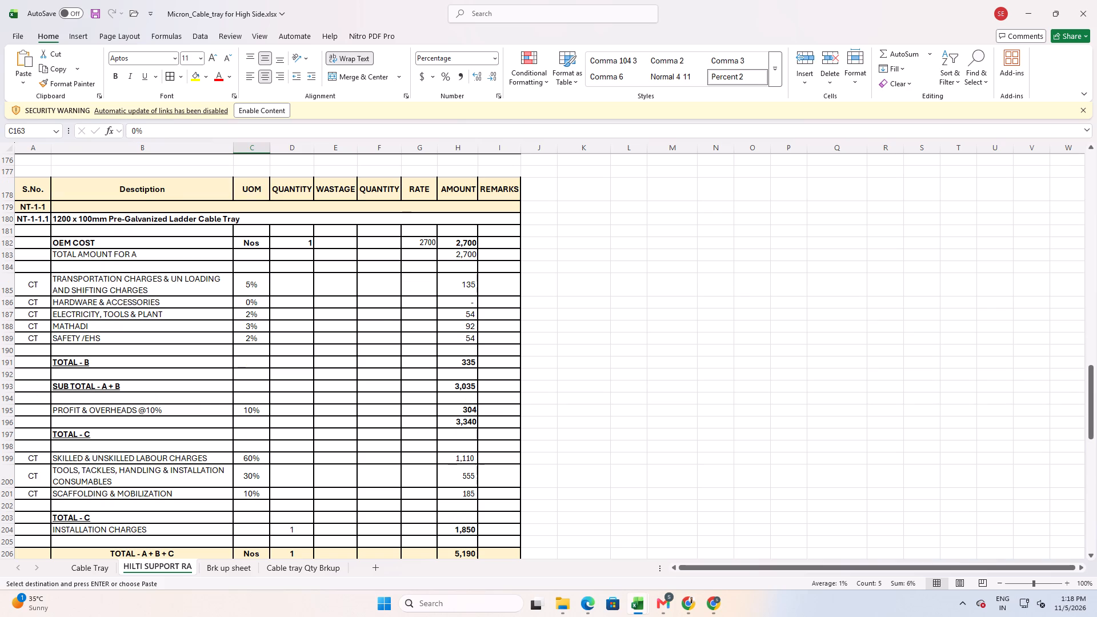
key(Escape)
Set the transportation, electricity and tools, mathadi and safety percentages to 0% in the Twist-Lock MT-TL M10 OC rate analysis.
scroll(253, 385, down, 14)
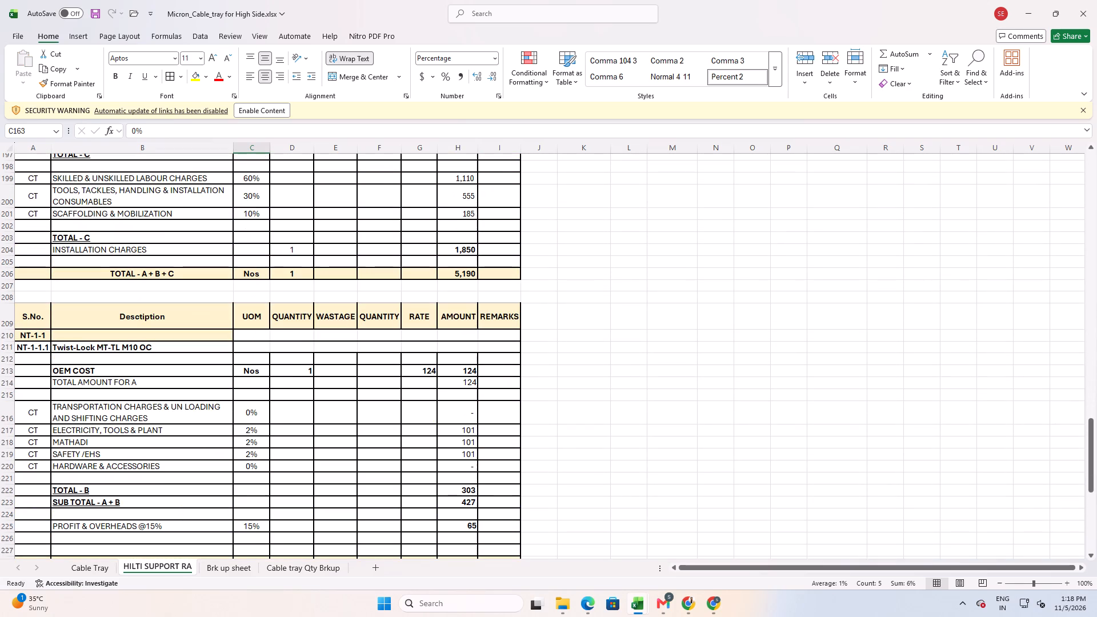
click(421, 371)
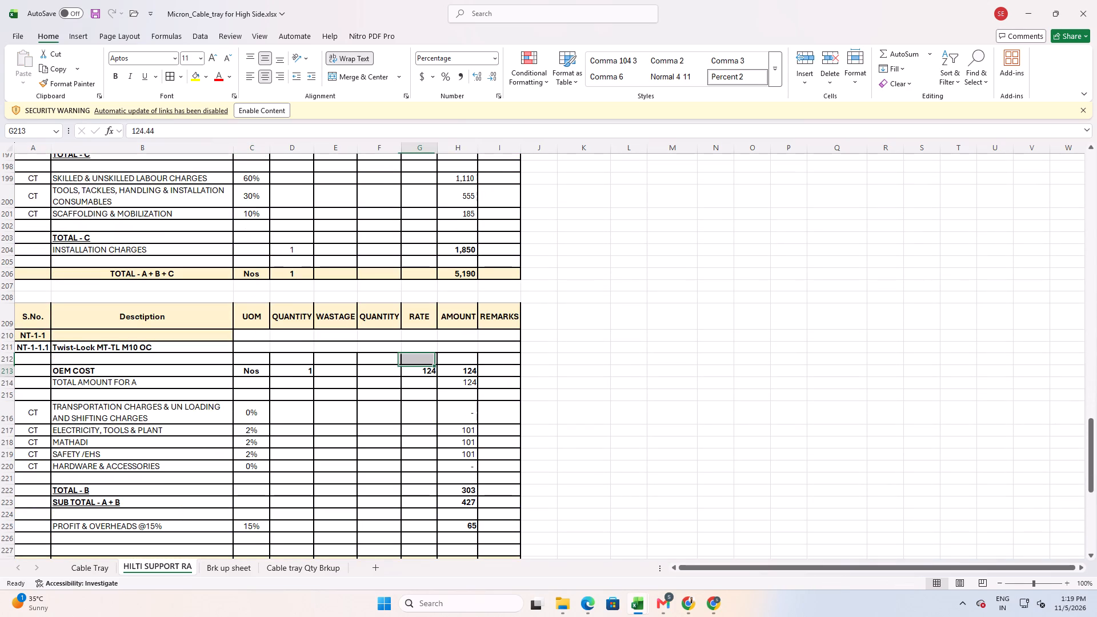
drag(258, 414, 258, 462)
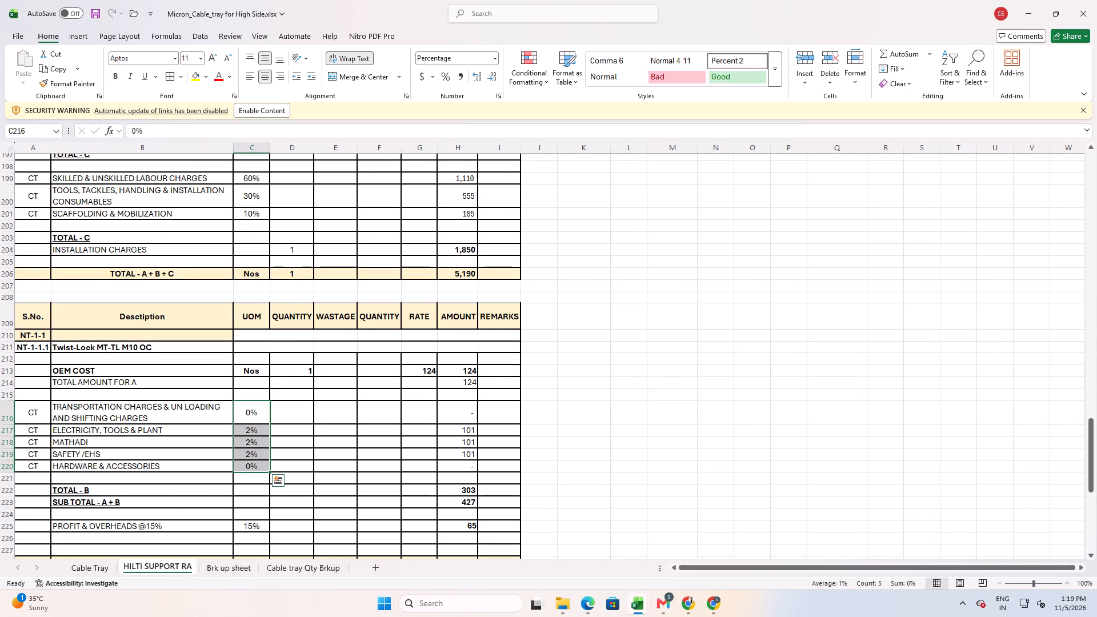
key(0)
key(Return)
key(0)
key(Return)
key(0)
key(Return)
key(0)
key(Return)
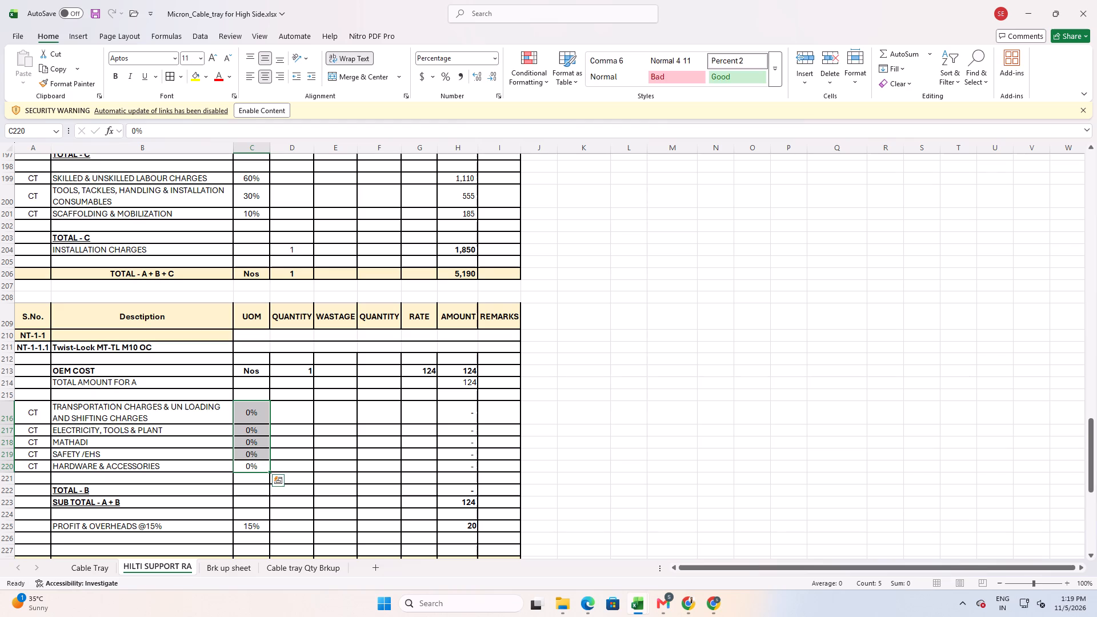
Remove the MROUND rounding from the Twist-Lock analysis's profit and overheads amount, leaving the formula =H223*C225.
click(446, 416)
scroll(376, 461, down, 3)
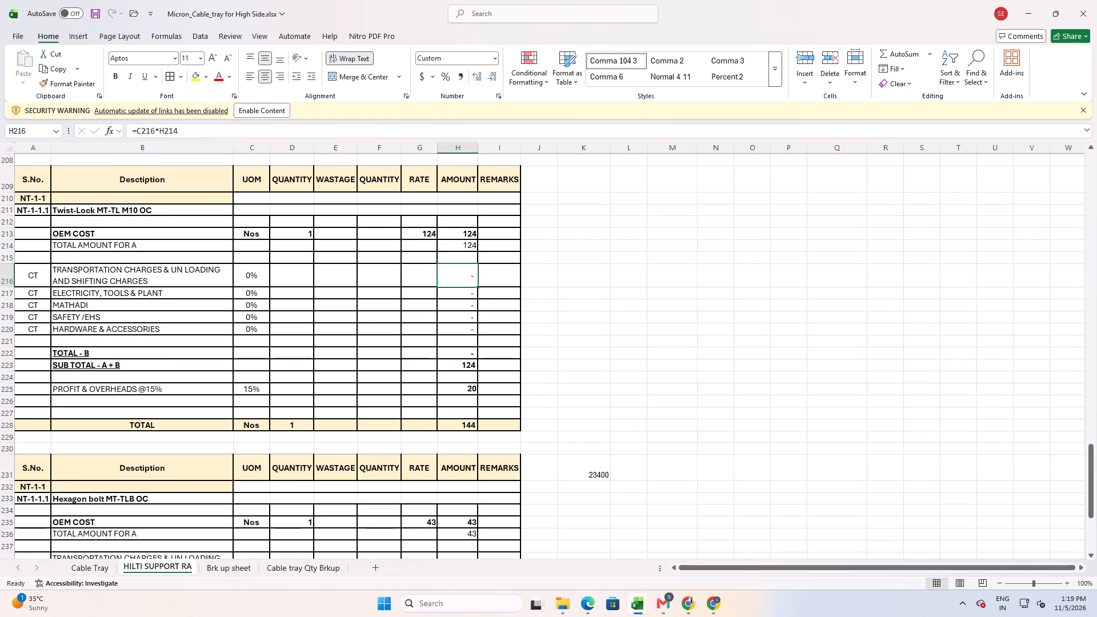
scroll(278, 512, down, 3)
scroll(281, 504, up, 3)
double_click(469, 392)
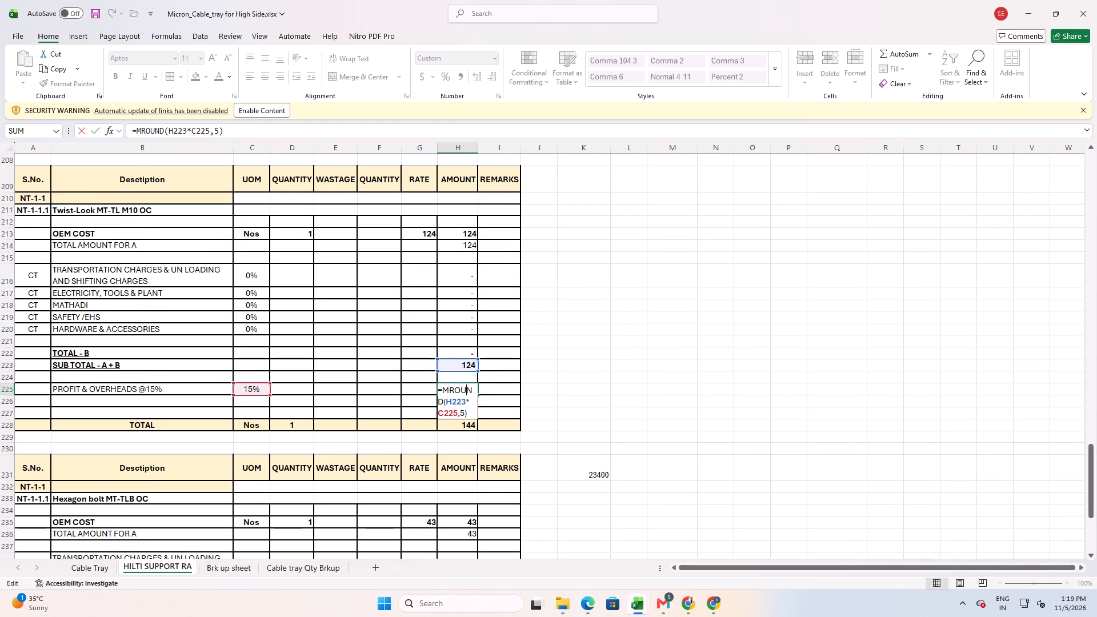
drag(466, 414, 458, 418)
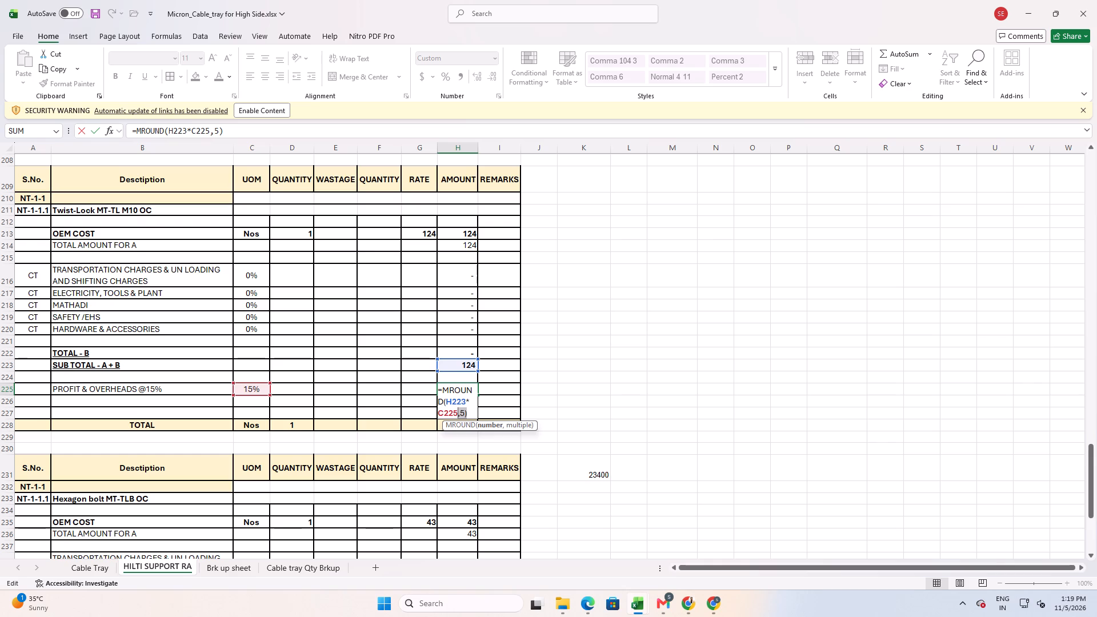
key(BackSpace)
drag(444, 401, 442, 387)
key(BackSpace)
click(445, 392)
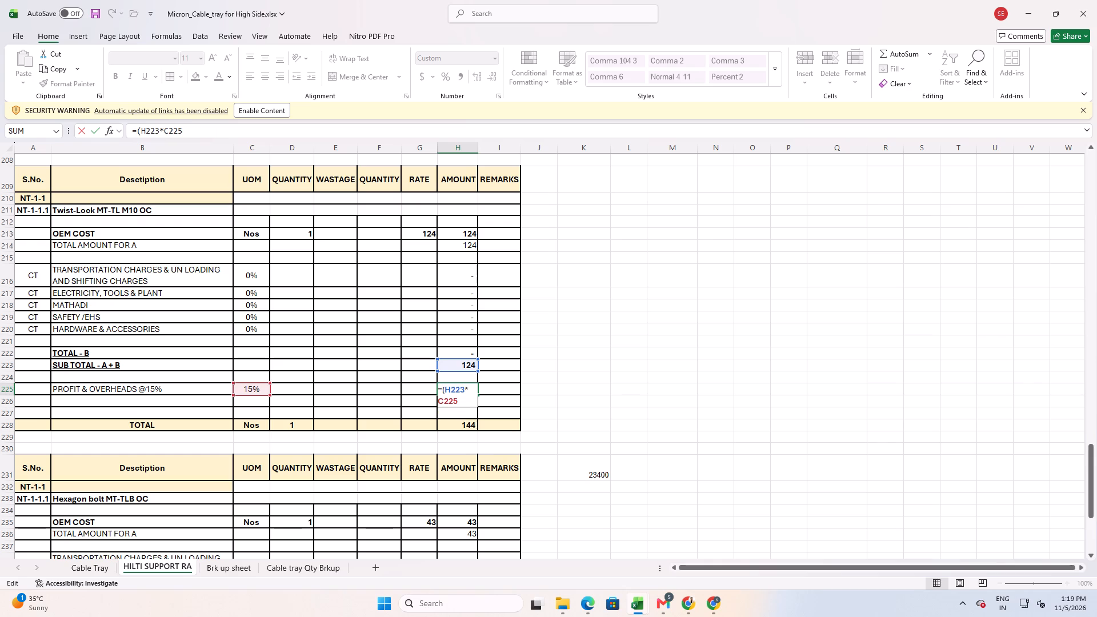
key(BackSpace)
key(Return)
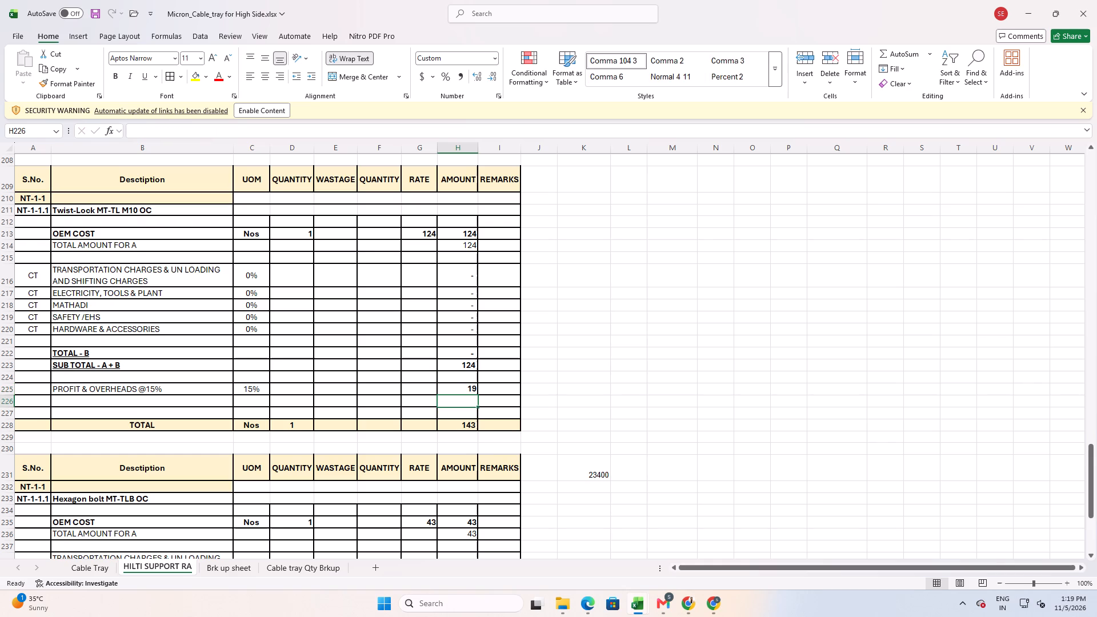
Check the formulas behind the profit and overheads, sub total and total amounts in the Twist-Lock rate analysis.
click(468, 382)
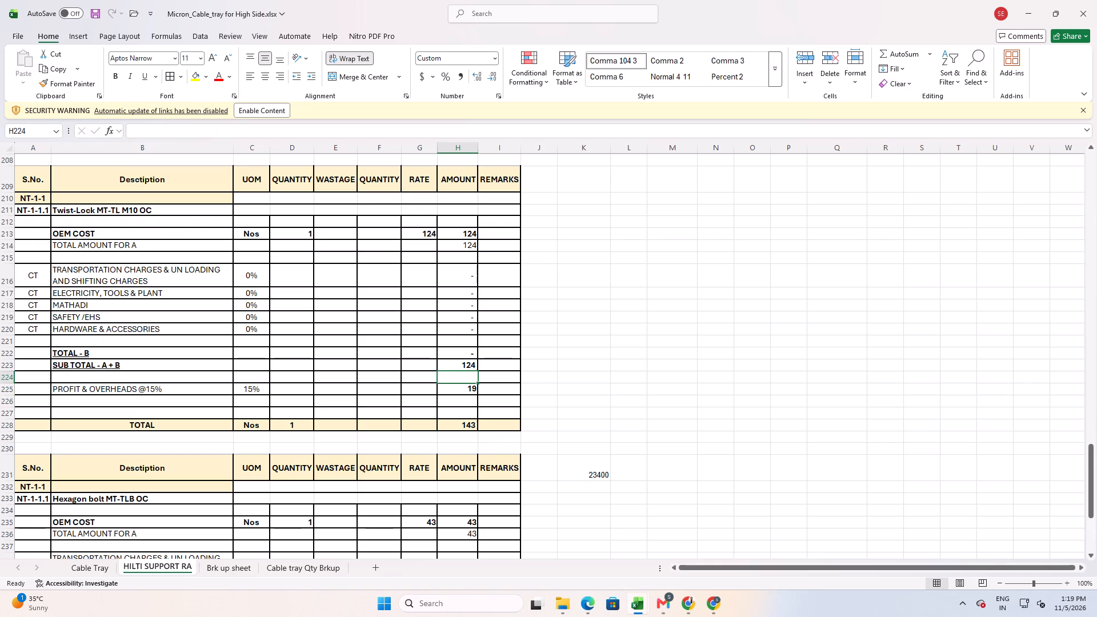
double_click(461, 390)
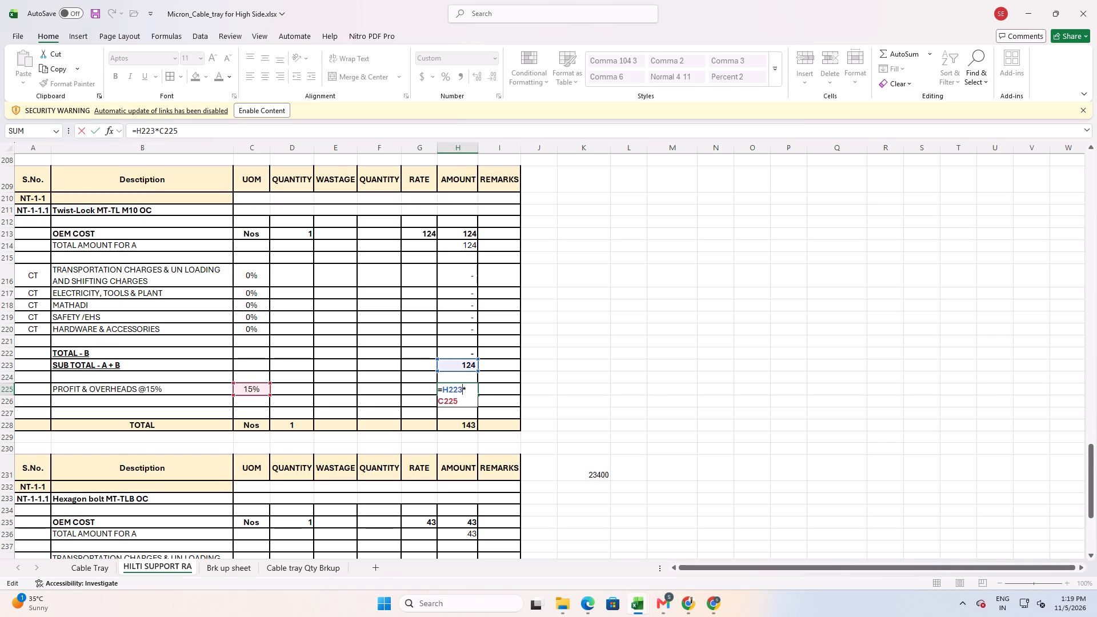
key(Escape)
double_click(472, 366)
key(Escape)
double_click(463, 426)
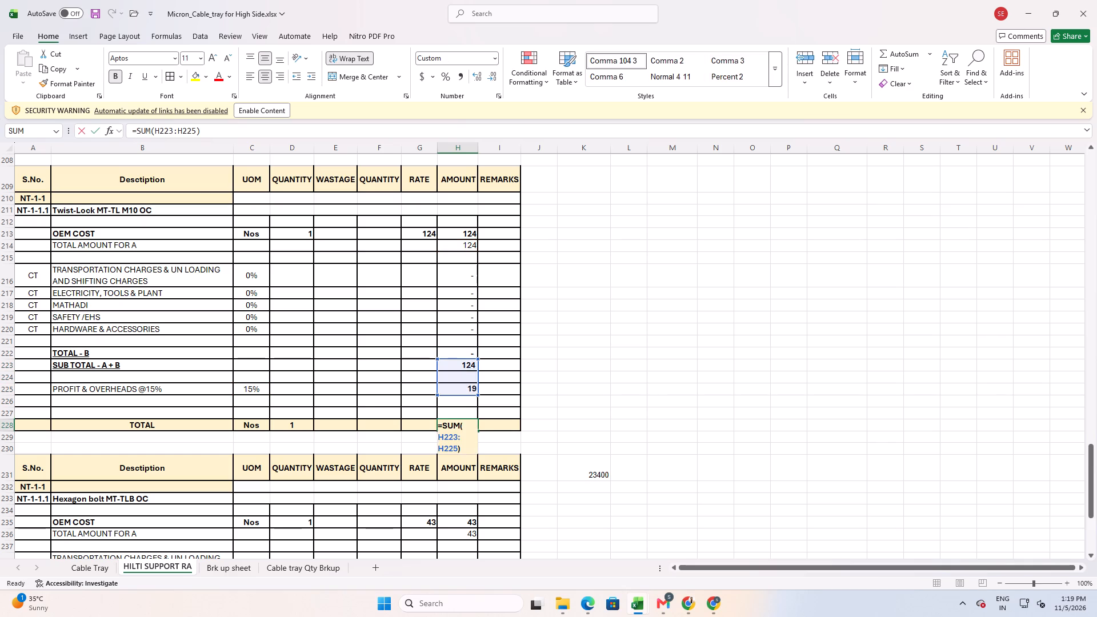
key(Escape)
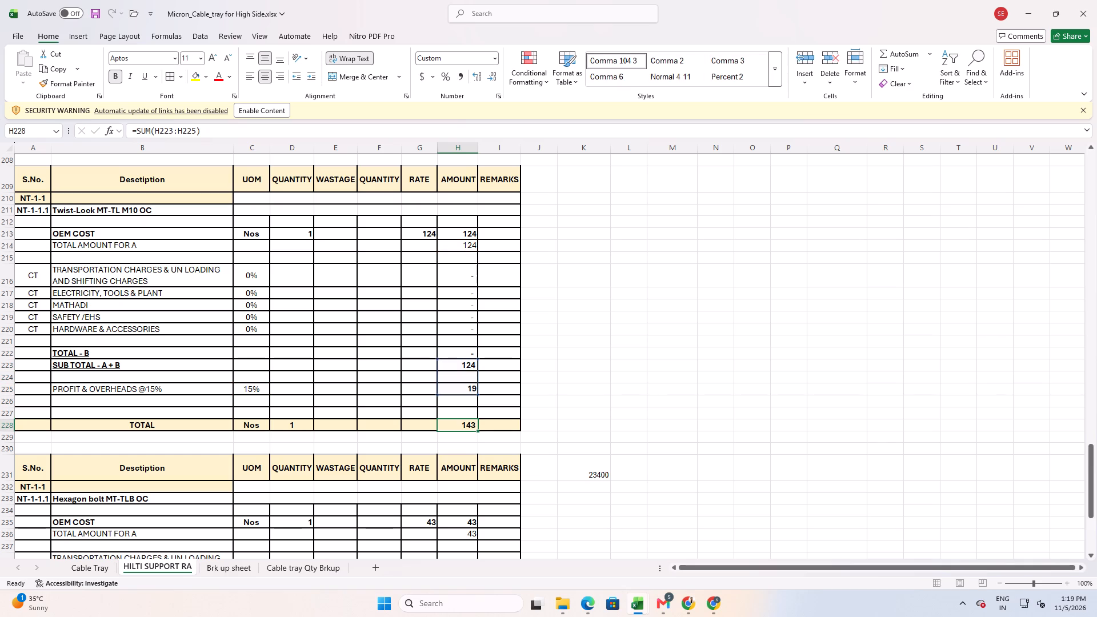
Link the Twist-Lock MT-TL M10 OC rate in F14 of the Cable Tray sheet to total H228 on HILTI SUPPORT RA.
click(86, 567)
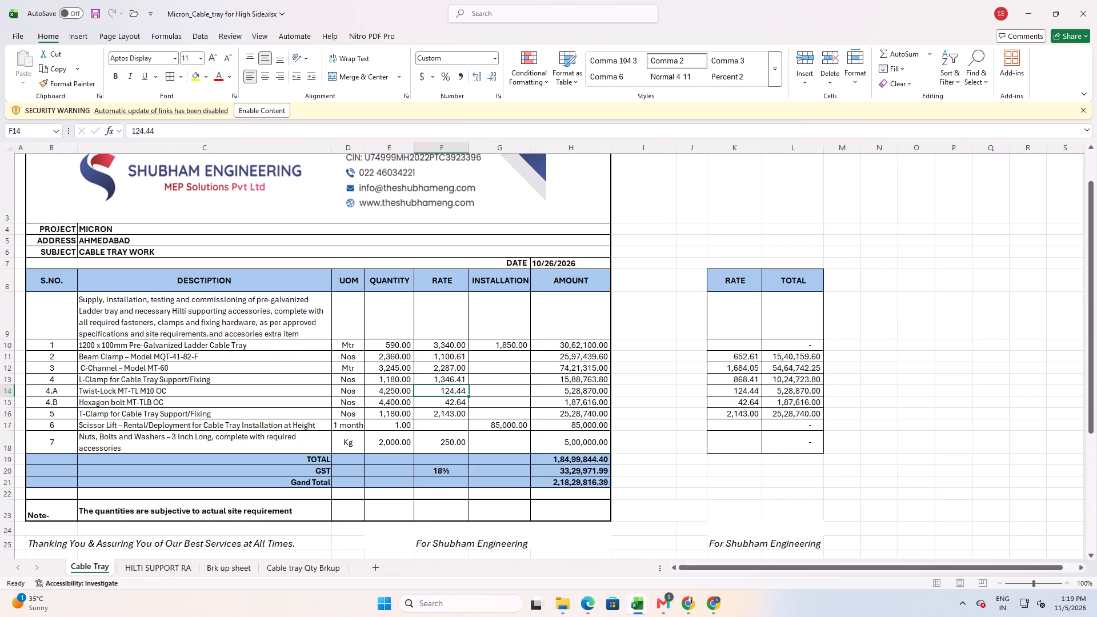
key(equal)
click(171, 571)
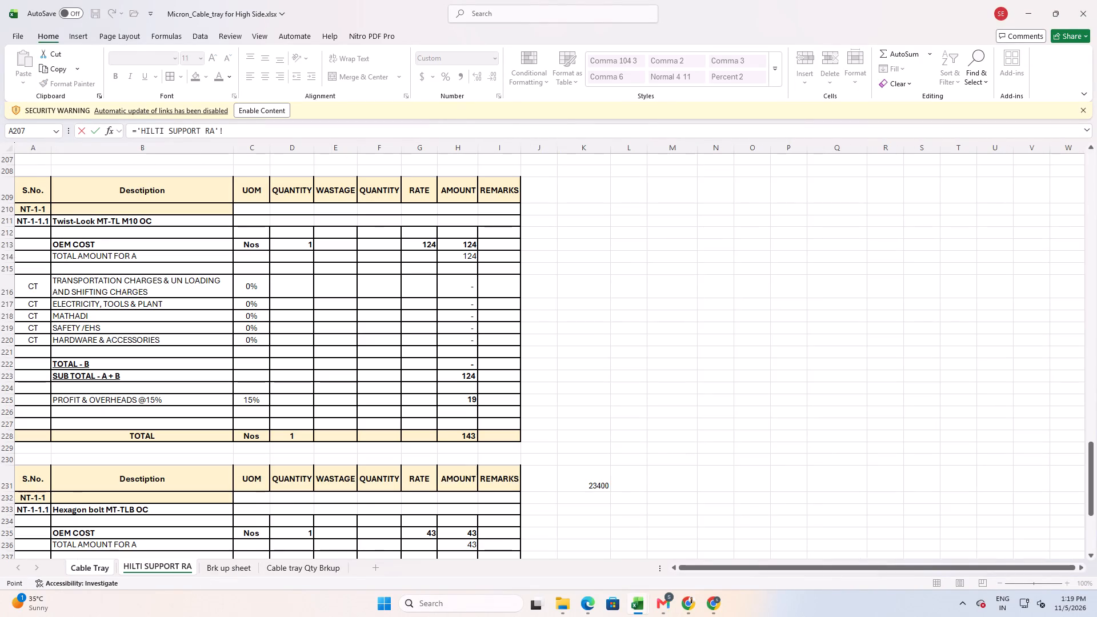
click(463, 434)
key(Return)
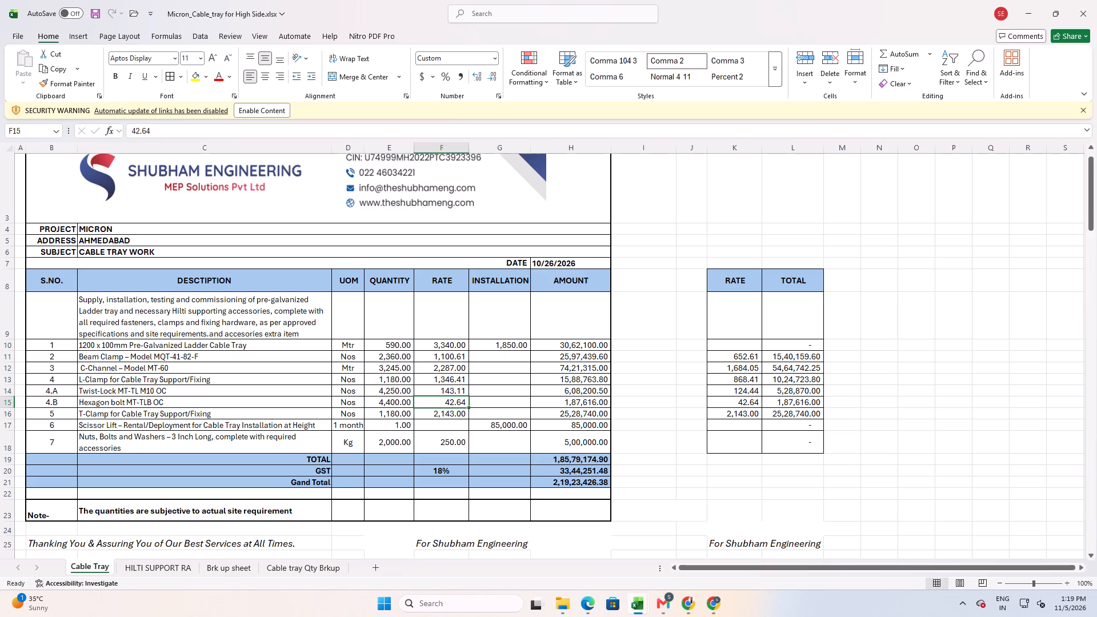
Set the transportation, electricity and tools, mathadi and safety percentages to 0% in the Hexagon bolt MT-TLB OC rate analysis.
click(159, 565)
scroll(215, 495, down, 4)
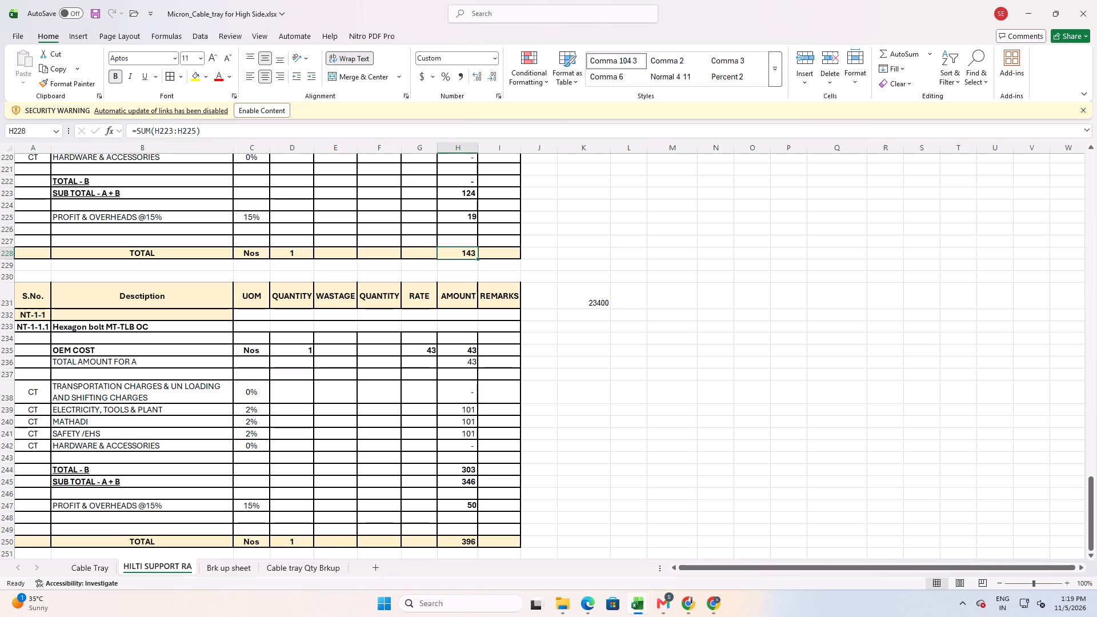
click(253, 394)
key(0)
key(Return)
key(0)
key(Return)
key(0)
key(Return)
key(0)
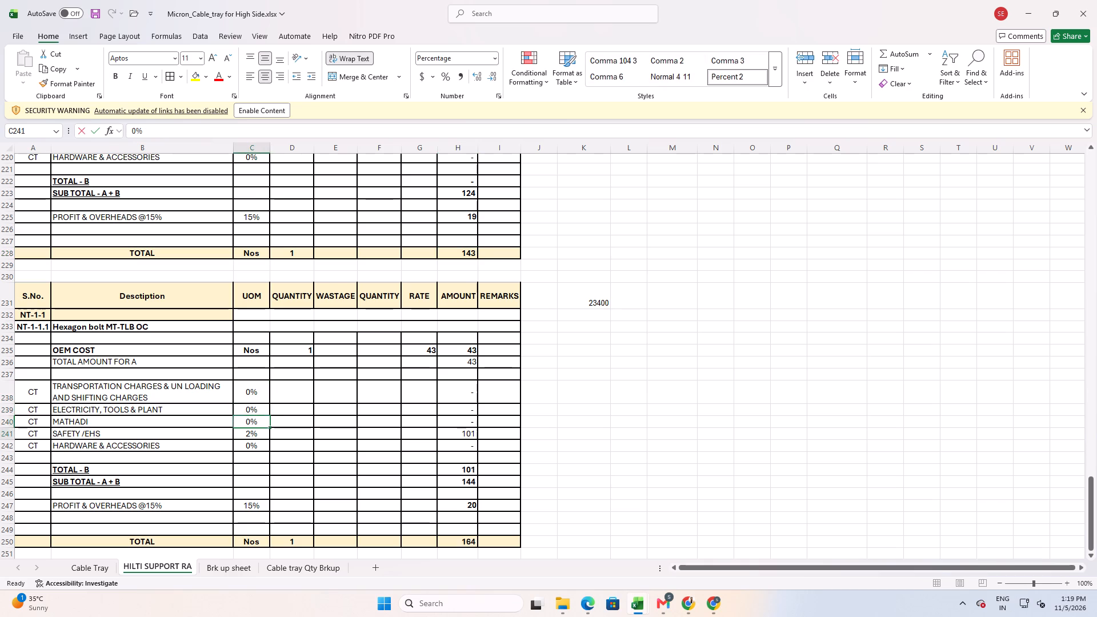
key(Return)
key(Return)
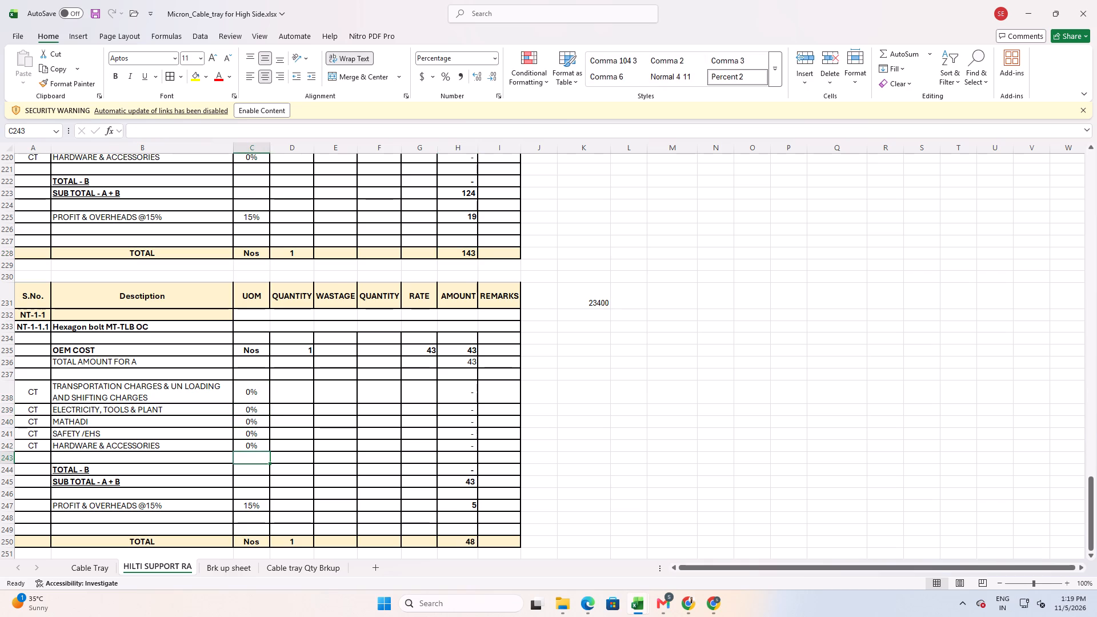
Check the Hexagon bolt analysis's sub total formula and its current rate entry on the Cable Tray sheet.
key(Right)
key(Right)
key(Down)
key(Right)
key(Right)
key(Right)
key(Down)
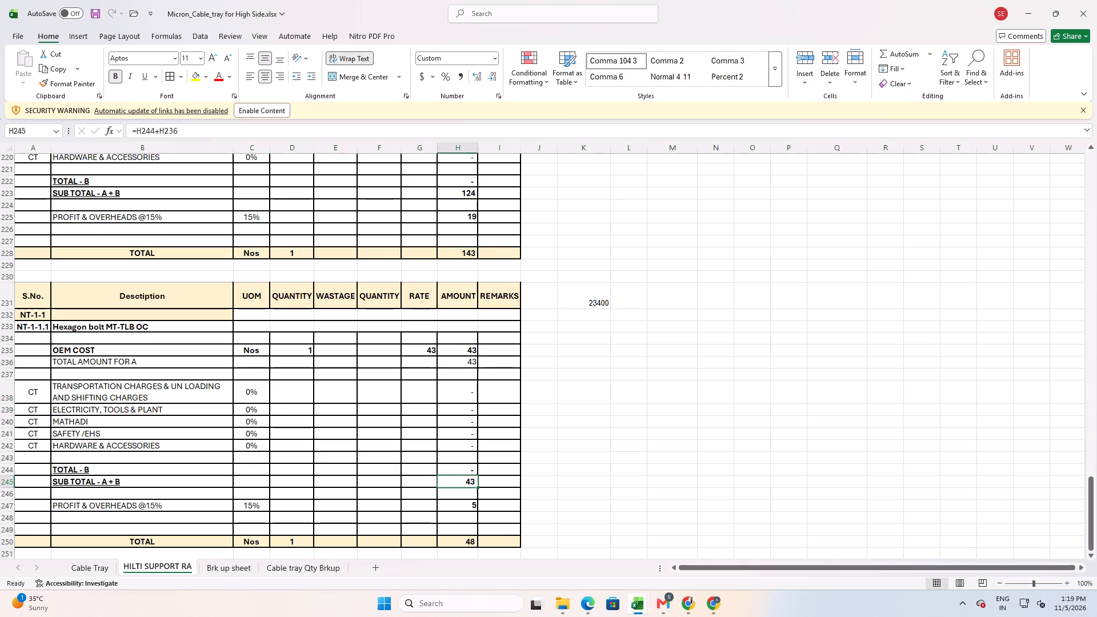
click(78, 562)
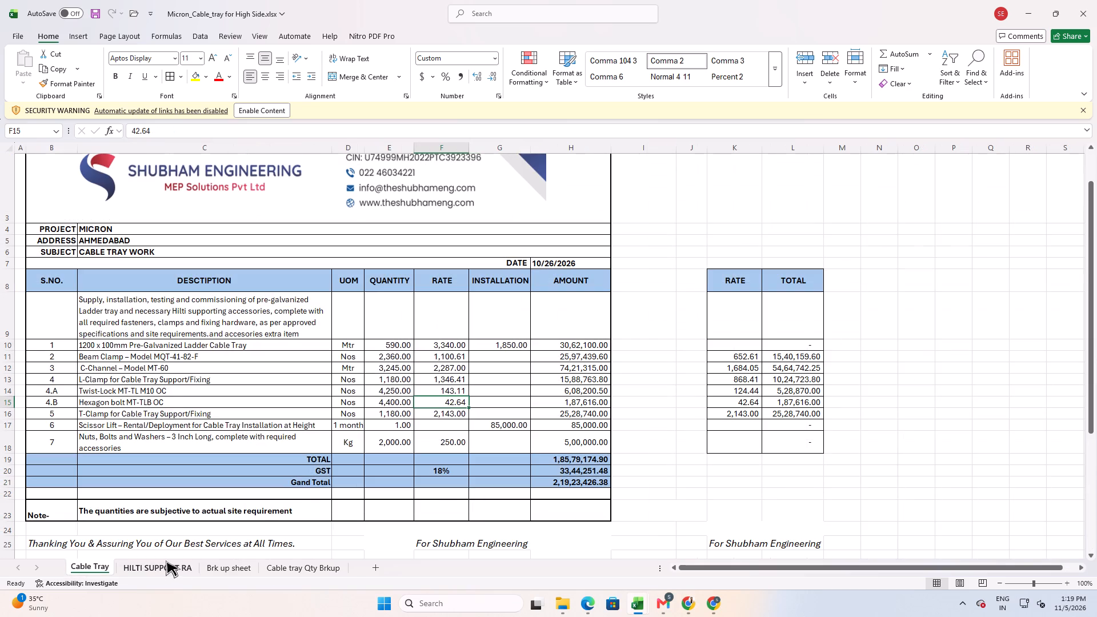
click(163, 561)
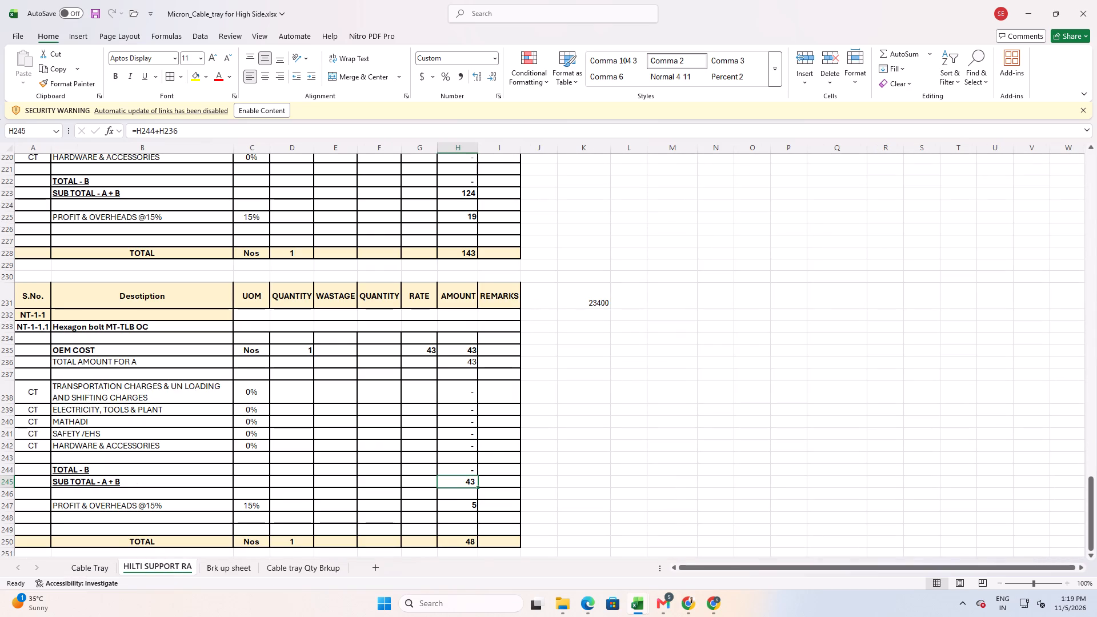
Remove the MROUND rounding from the Hexagon bolt analysis's profit and overheads amount, leaving the formula =H245*C247.
double_click(461, 506)
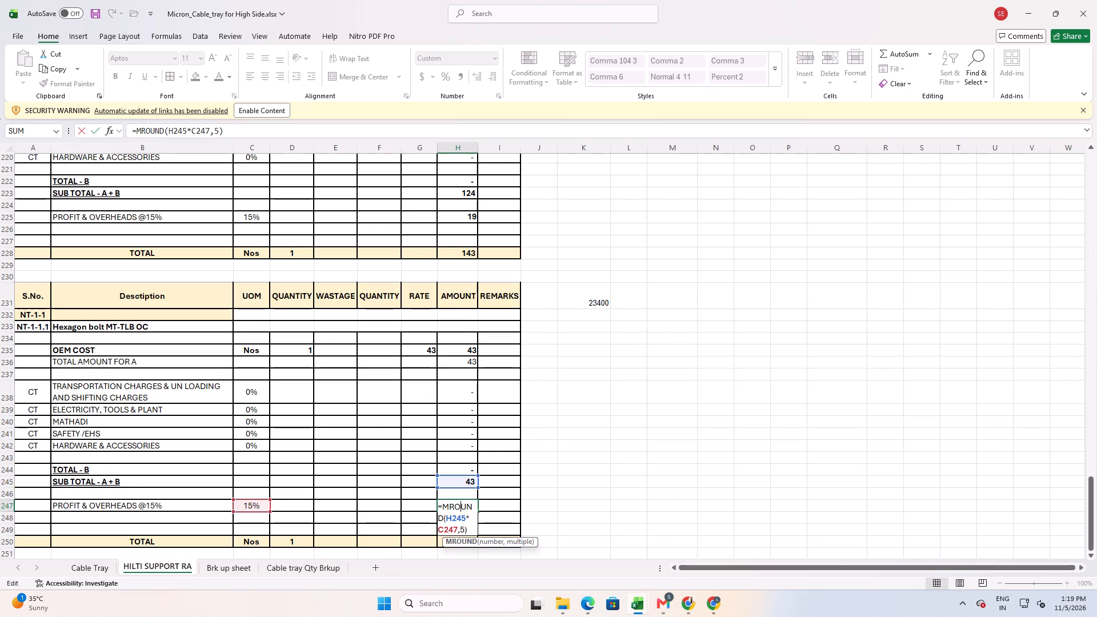
drag(446, 517, 443, 507)
key(BackSpace)
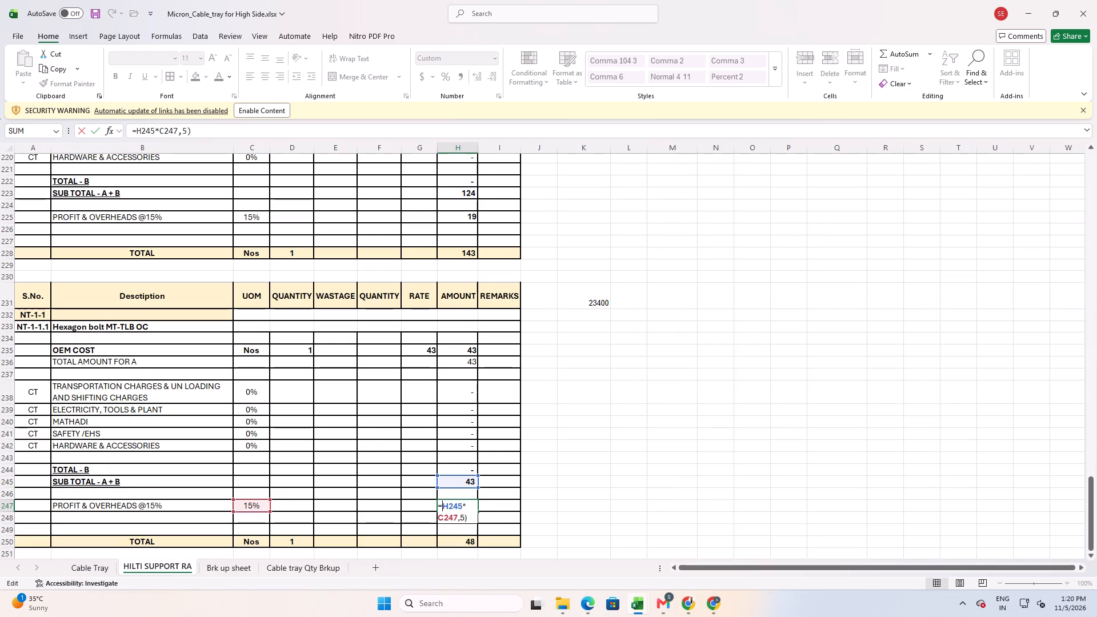
drag(473, 522, 457, 520)
key(BackSpace)
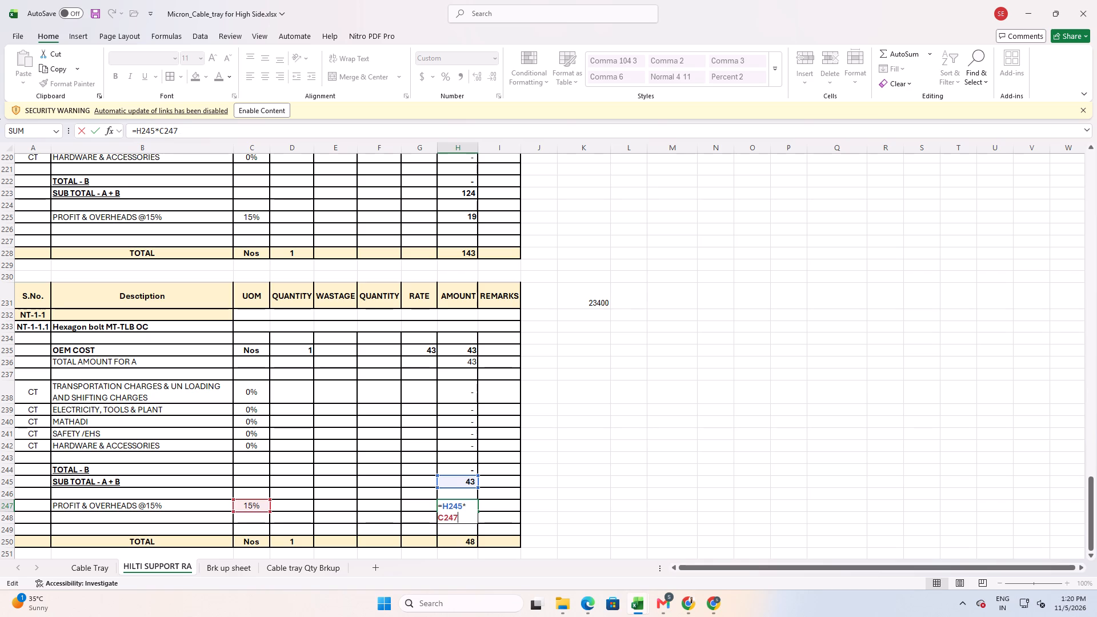
key(Return)
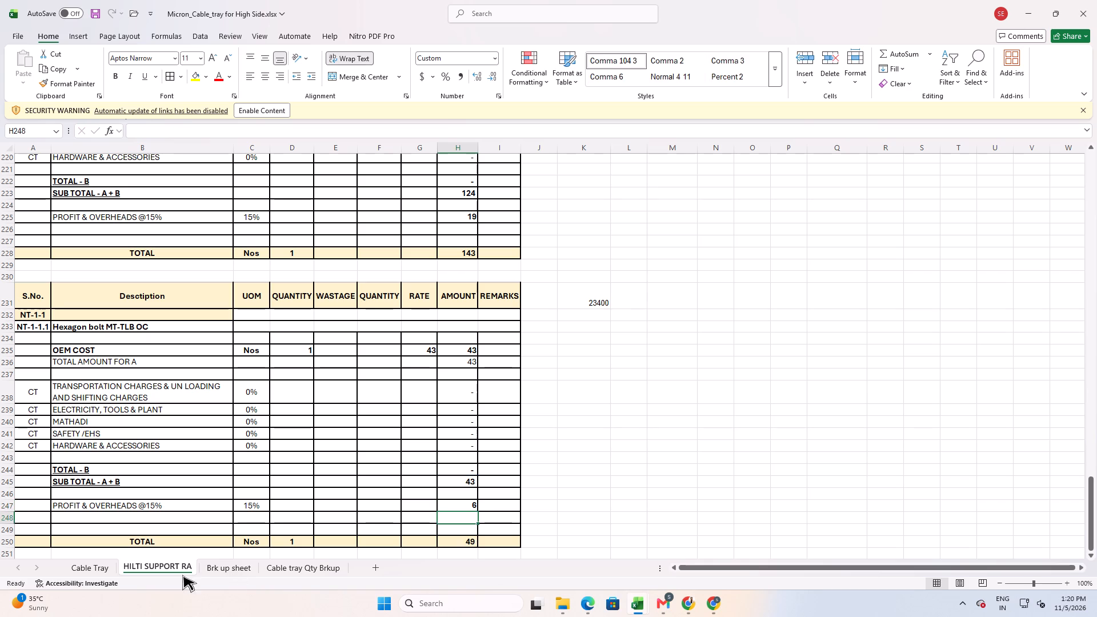
Link the Hexagon bolt MT-TLB OC rate in F15 of the Cable Tray sheet to total H250 on HILTI SUPPORT RA.
click(92, 564)
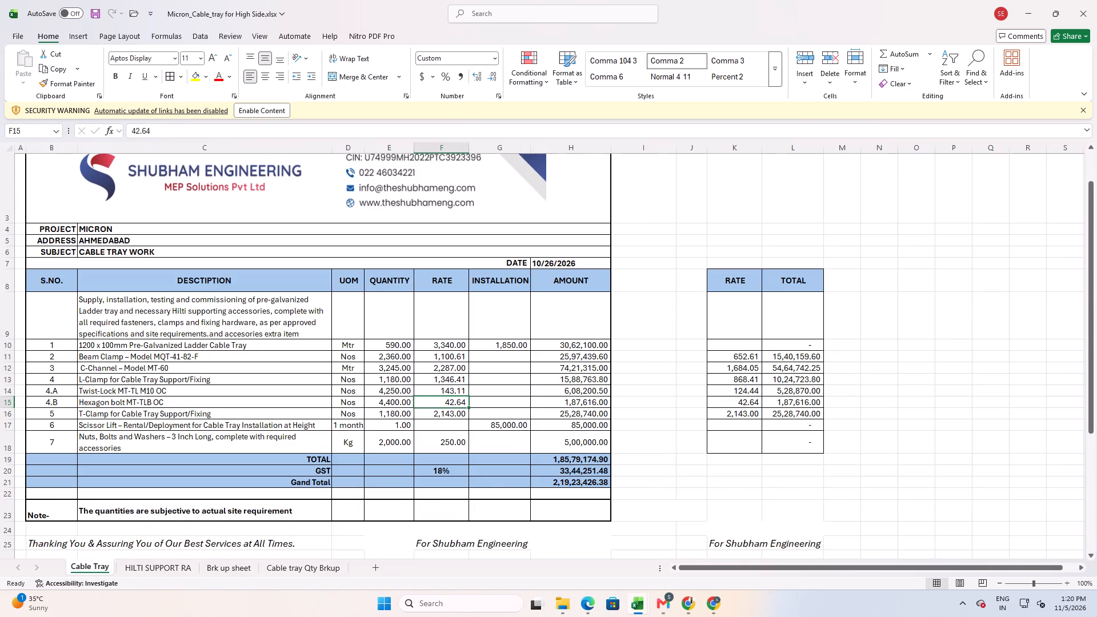
key(equal)
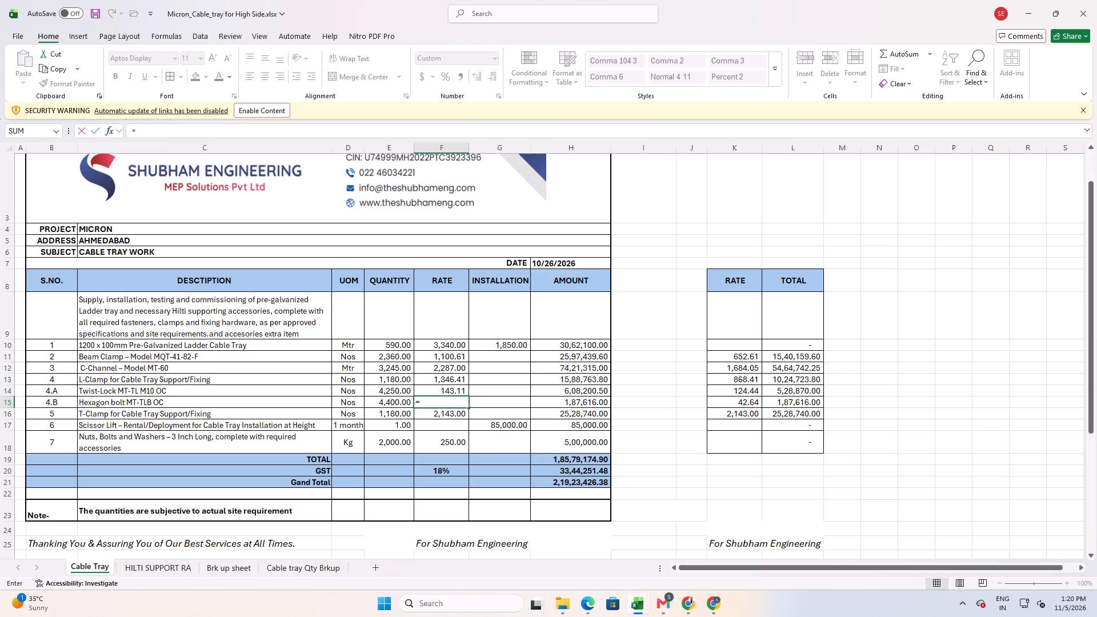
click(171, 564)
click(450, 540)
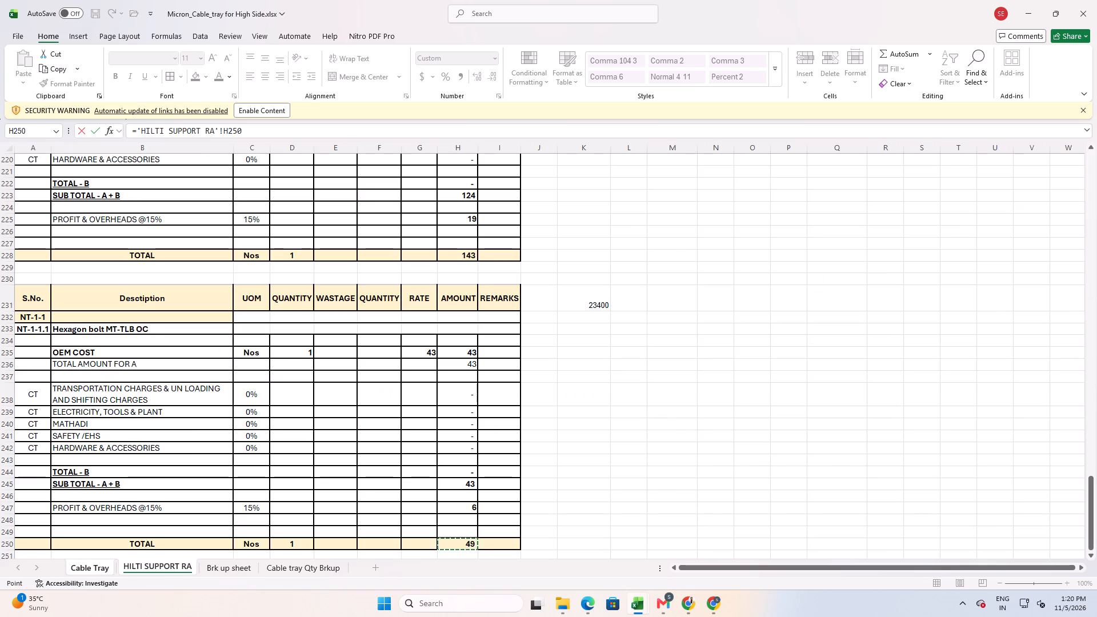
key(Return)
click(447, 400)
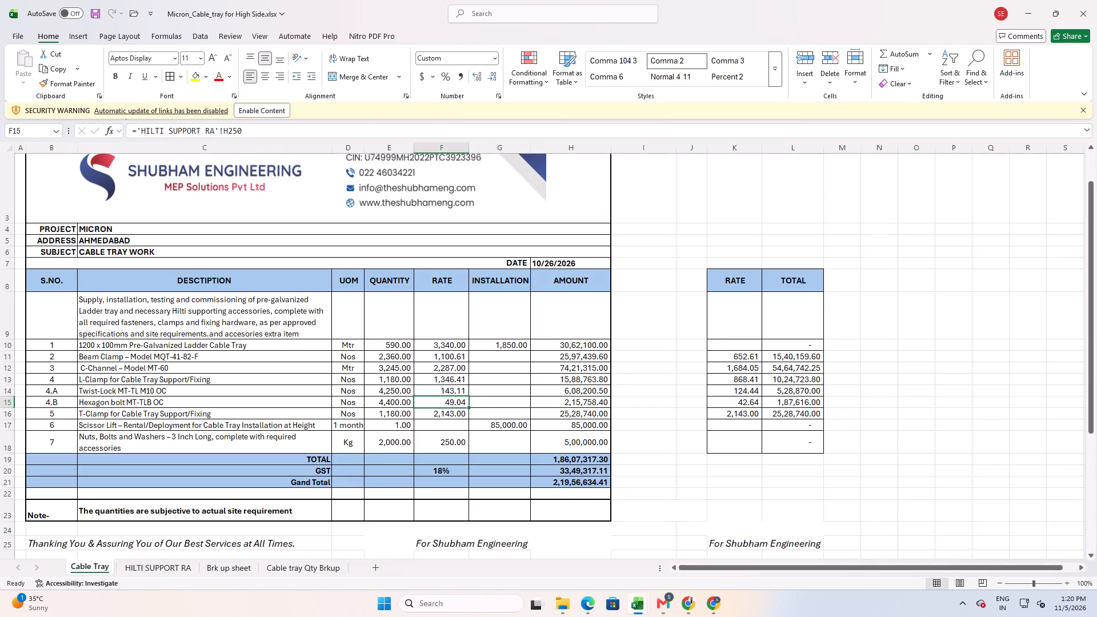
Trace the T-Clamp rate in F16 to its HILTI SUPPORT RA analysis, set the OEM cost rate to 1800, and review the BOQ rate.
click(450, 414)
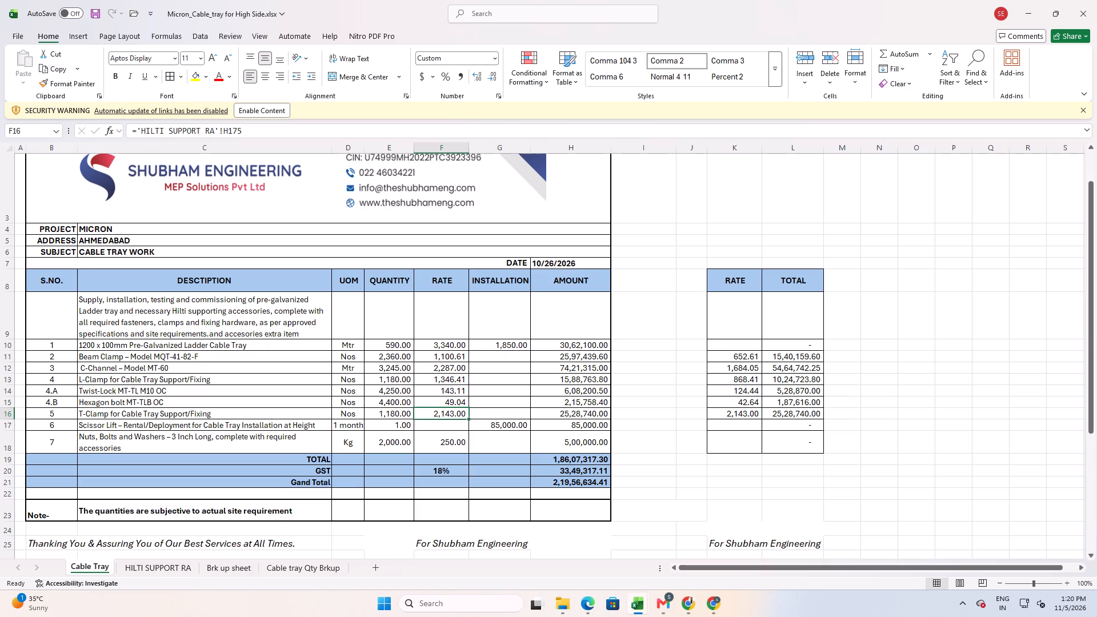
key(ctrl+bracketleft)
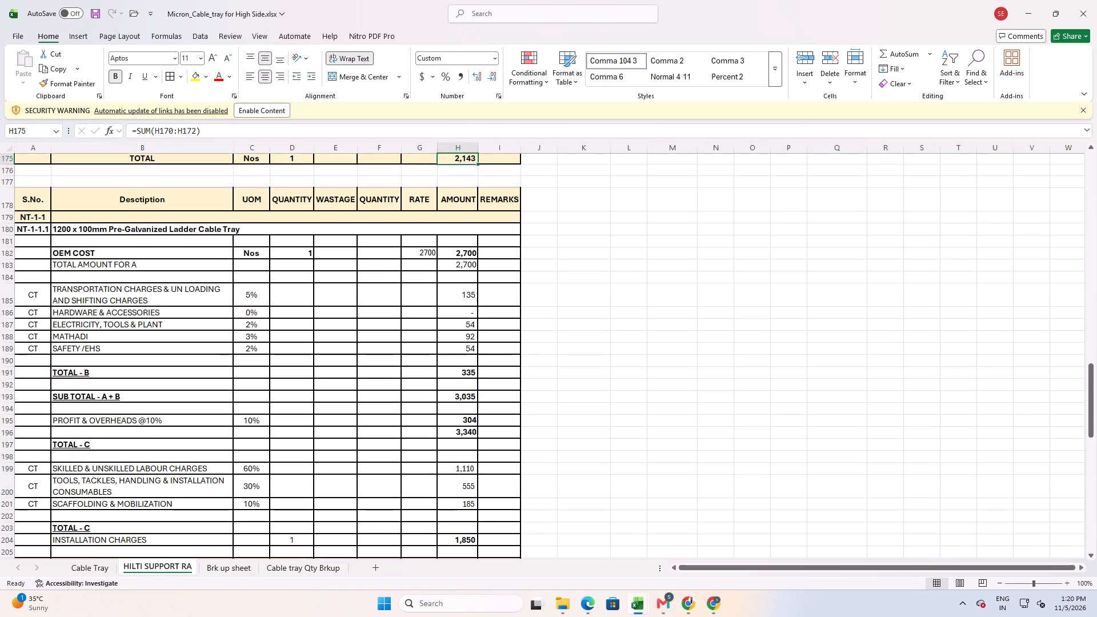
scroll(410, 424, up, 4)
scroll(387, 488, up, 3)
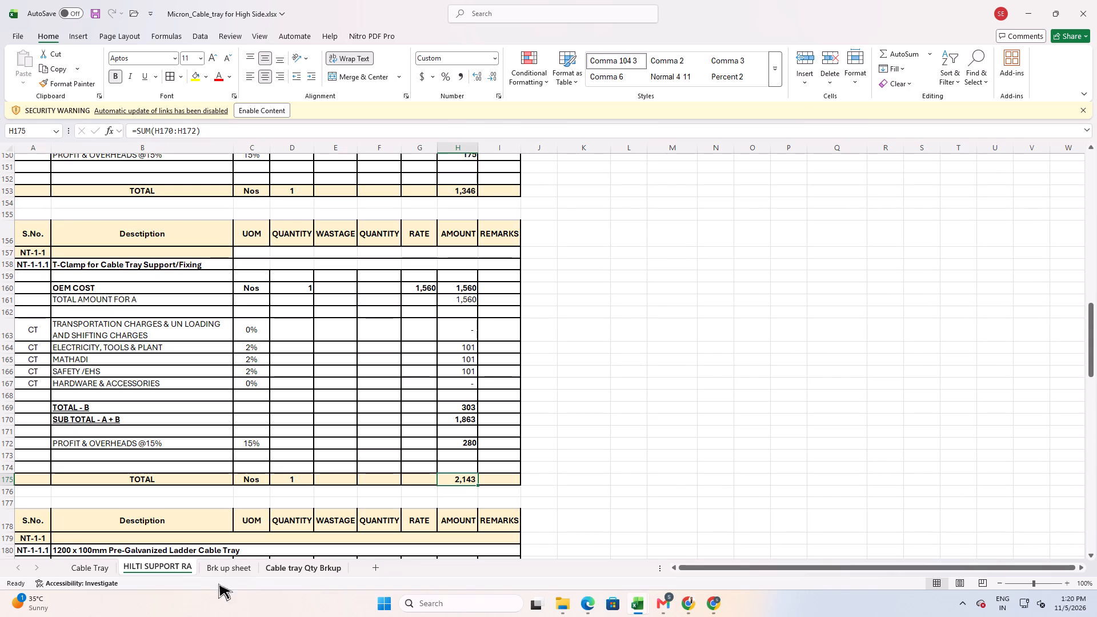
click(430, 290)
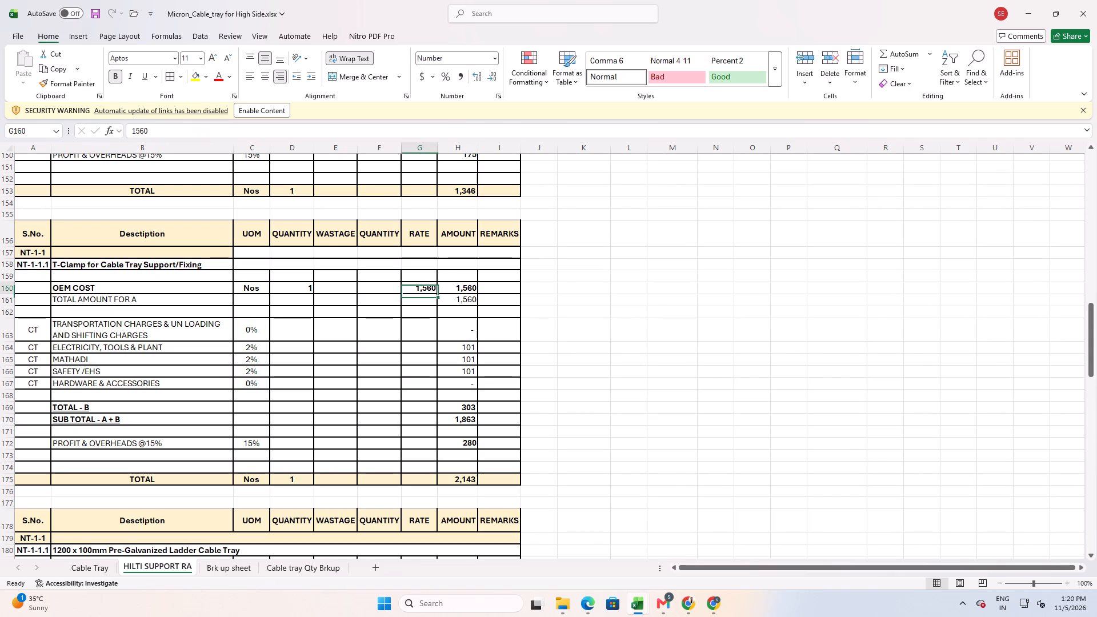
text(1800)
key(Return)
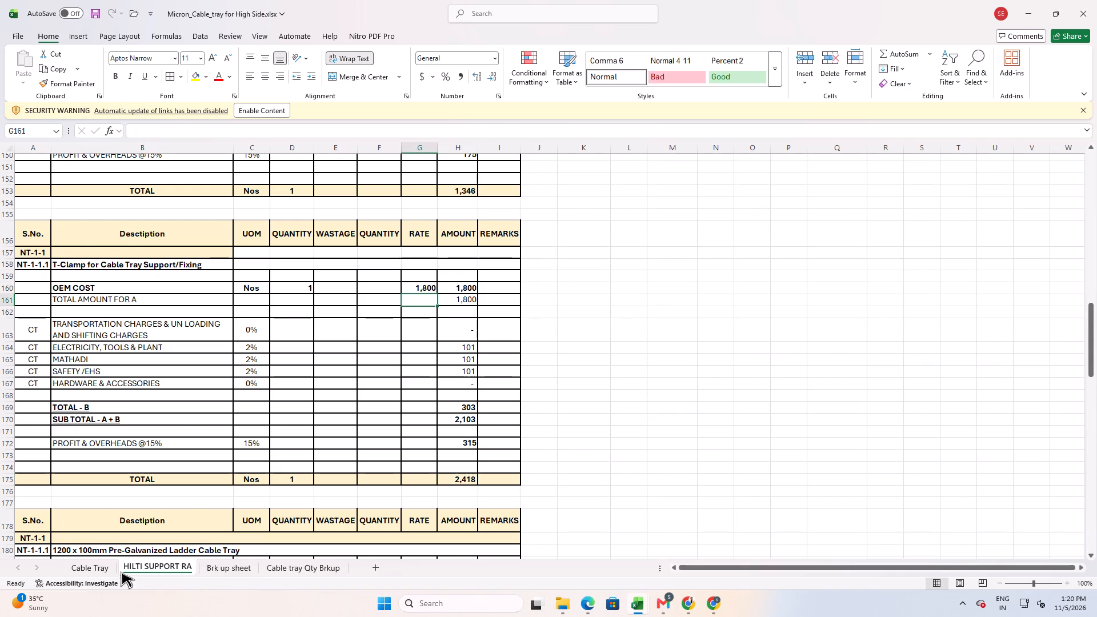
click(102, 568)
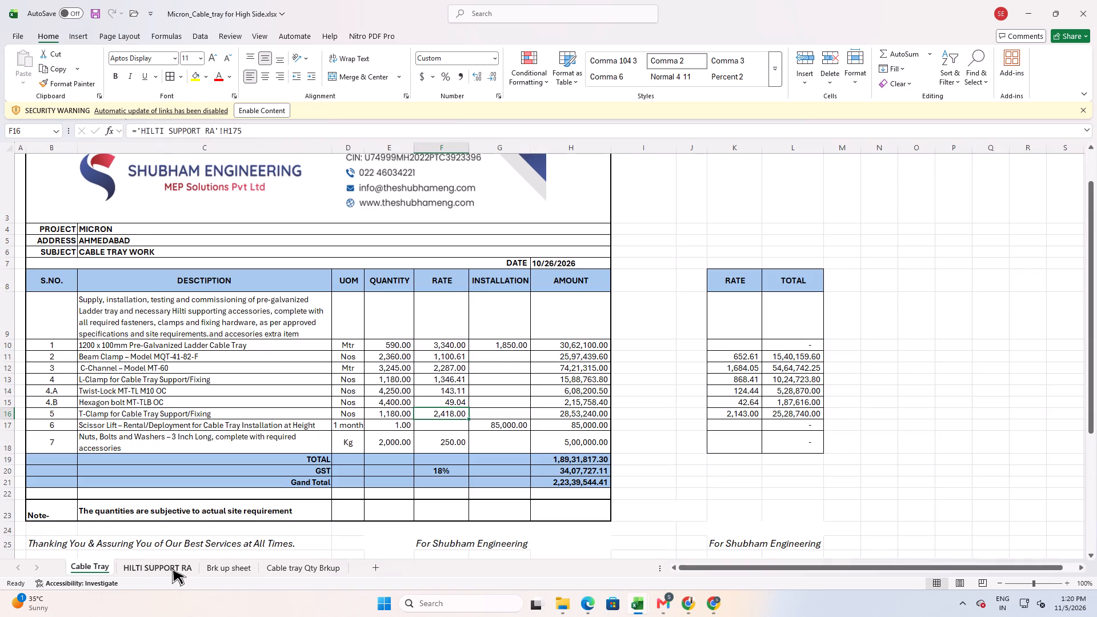
Set the T-Clamp OEM cost rate in G160 of HILTI SUPPORT RA to 2015 and review its rate on the Cable Tray sheet.
click(172, 568)
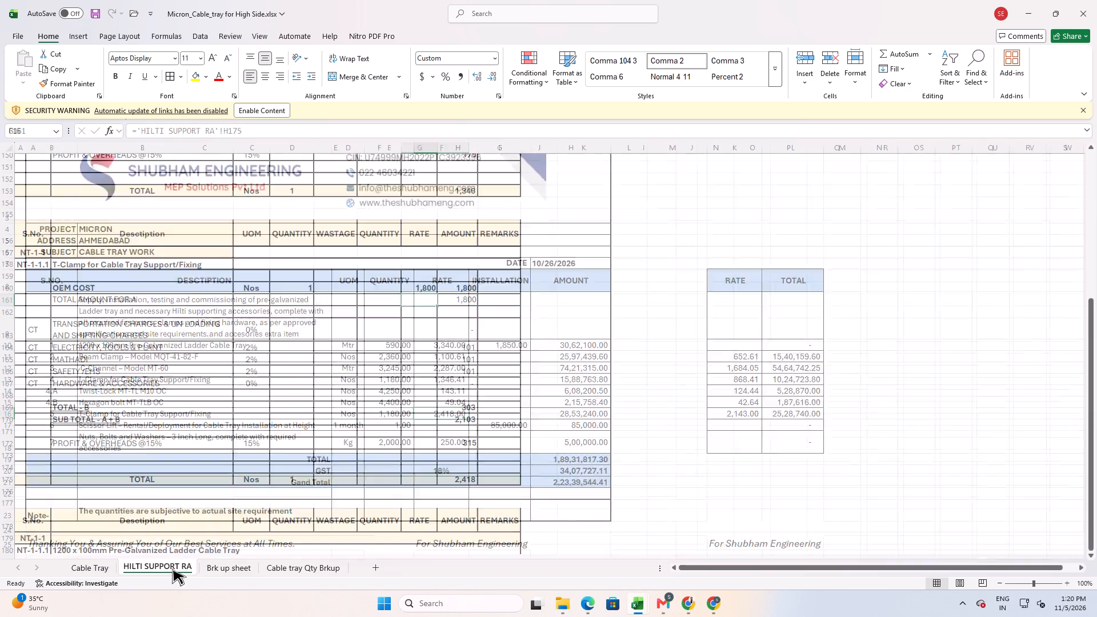
click(427, 283)
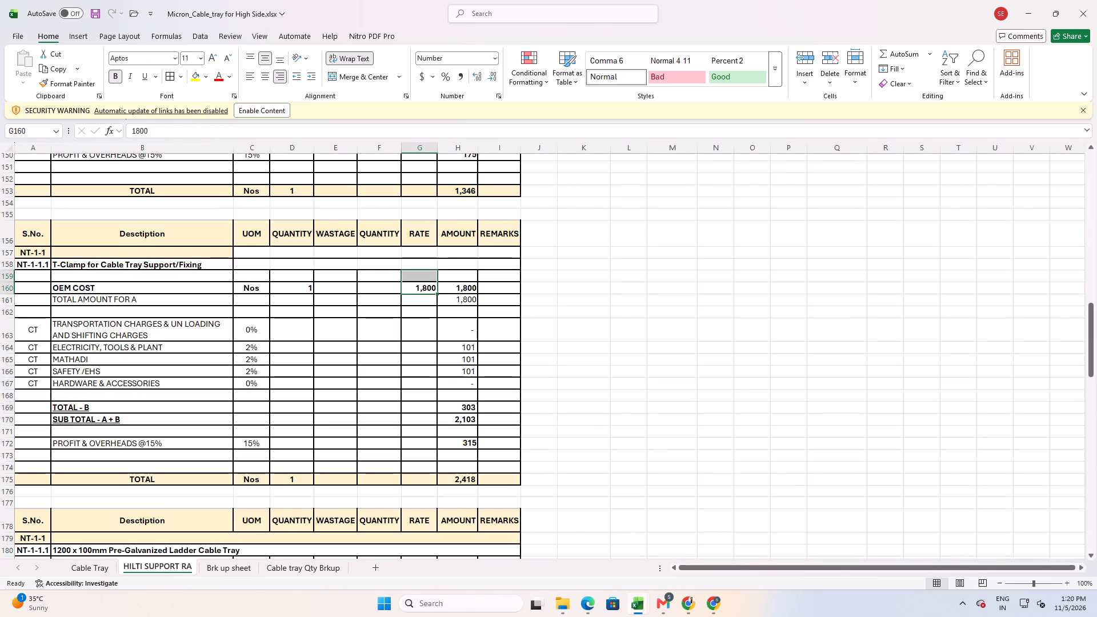
click(421, 286)
text(2015)
key(Return)
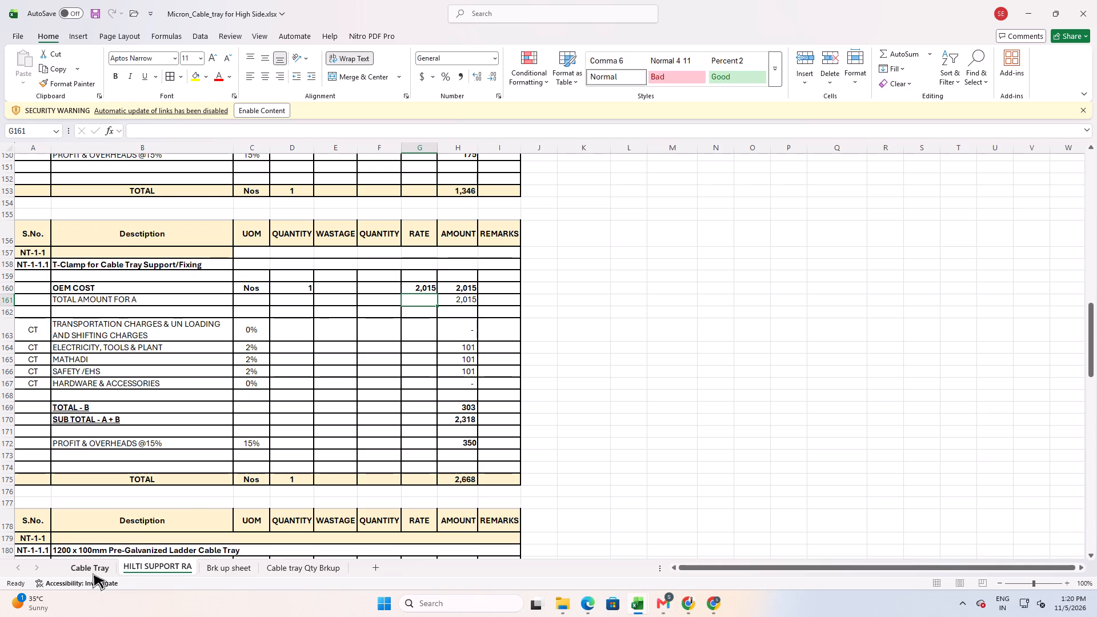
click(86, 568)
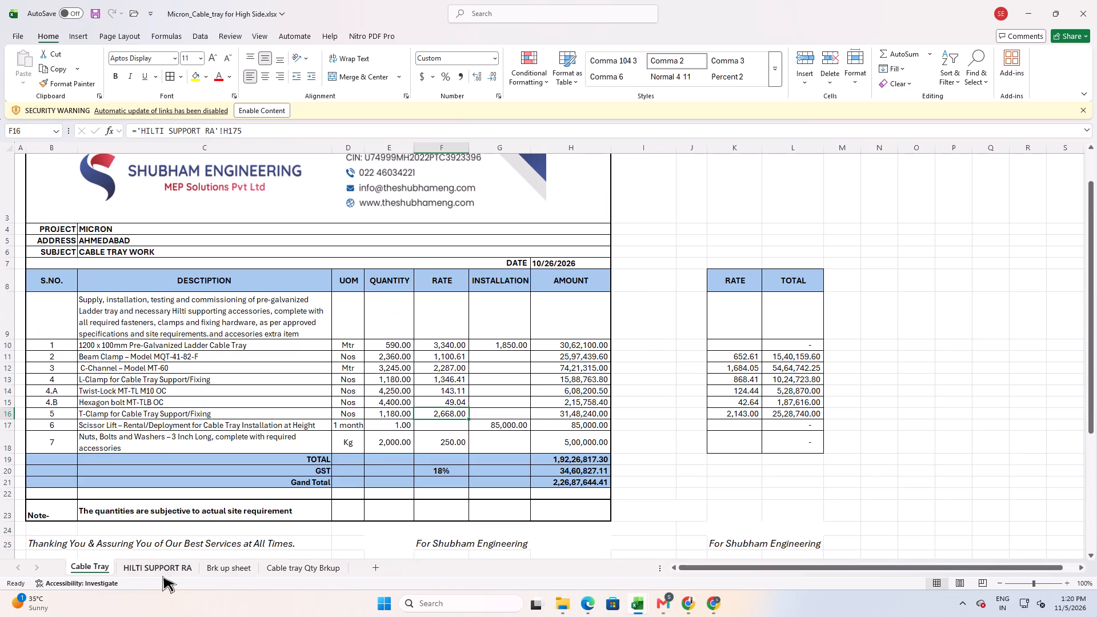
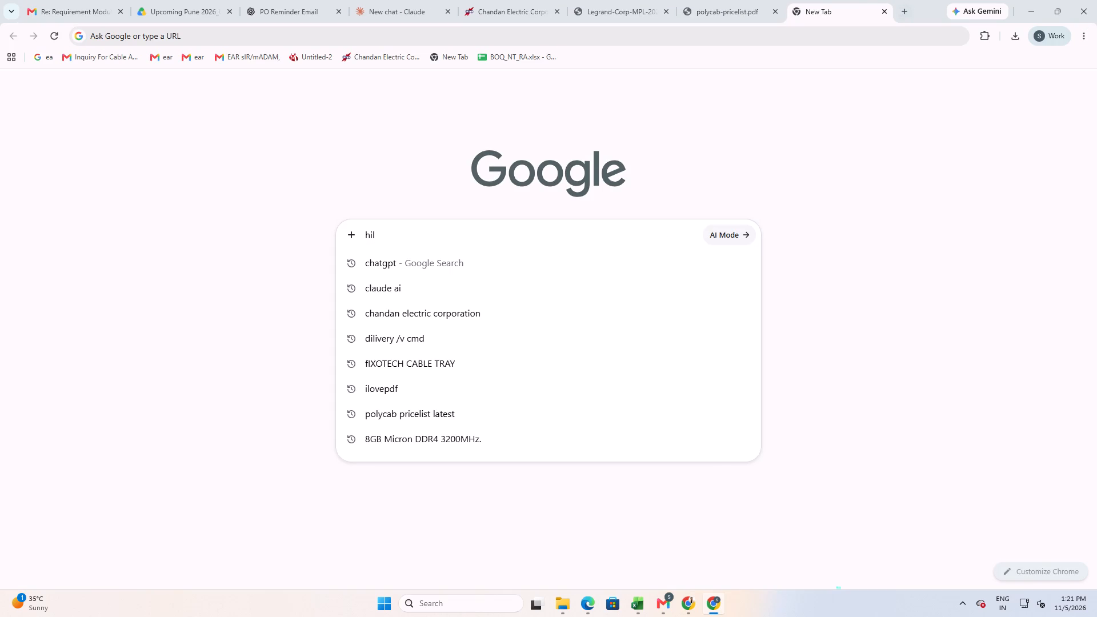
Search the web for "hilti t clamp rate".
text(ti)
key(space)
key(BackSpace)
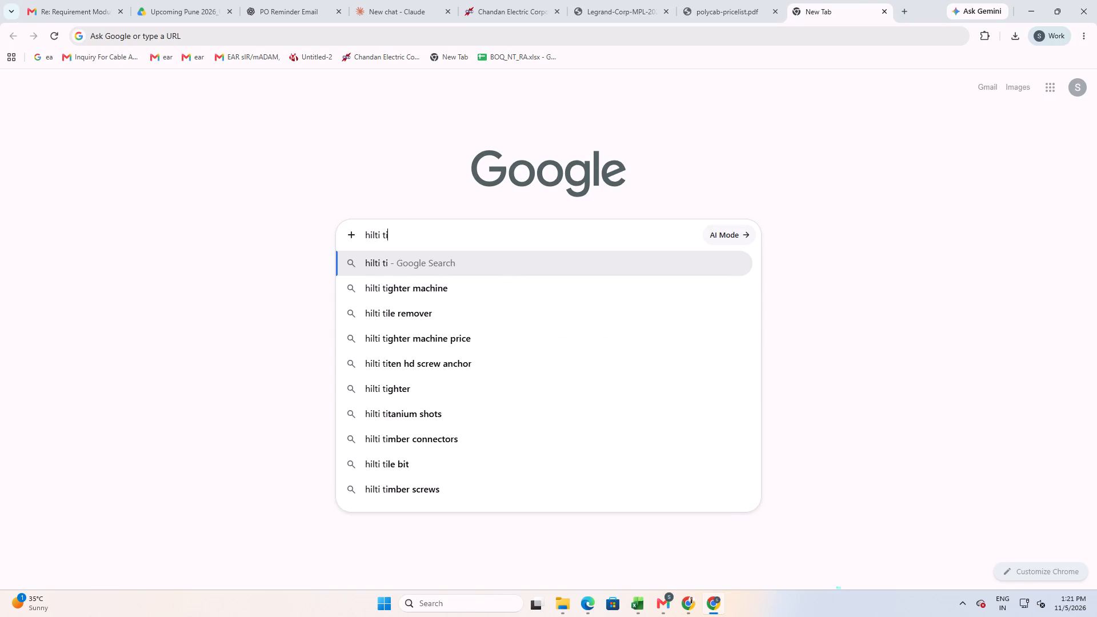
key(BackSpace)
key(space)
text(clamp rate)
key(Return)
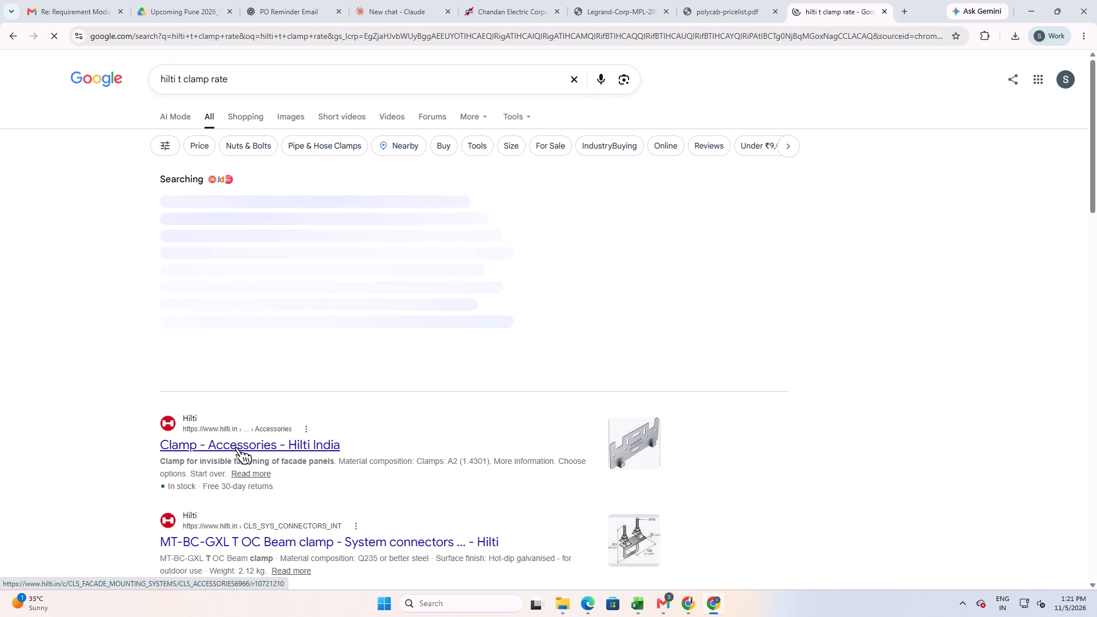
Open Hilti's MT-BC-GXL T OC Beam clamp result and examine its price, pack size and application details.
click(255, 538)
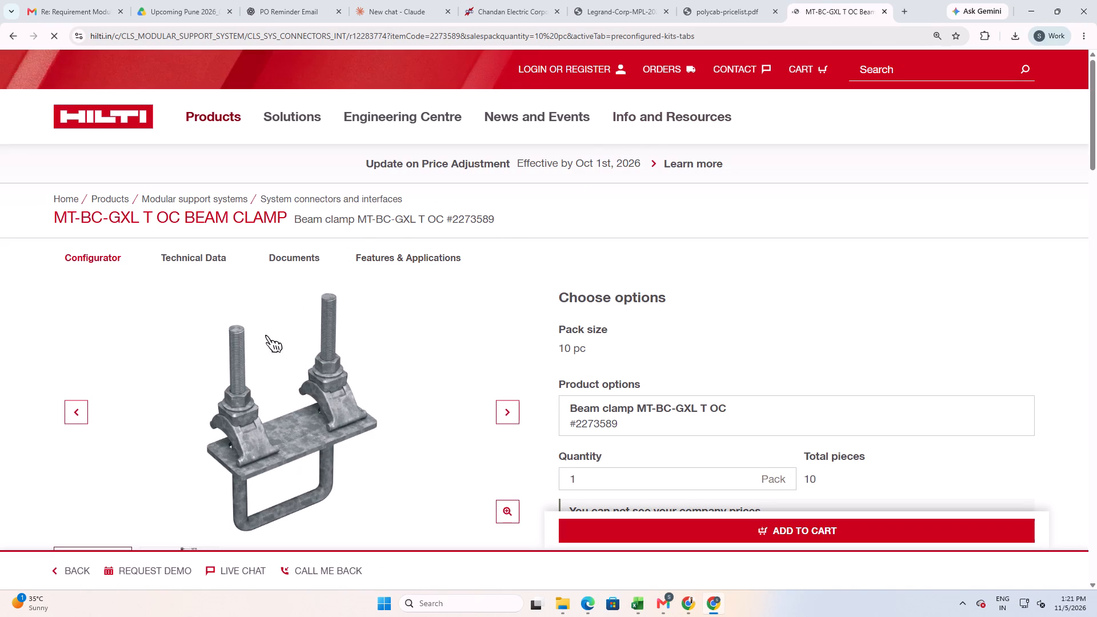
scroll(552, 338, down, 2)
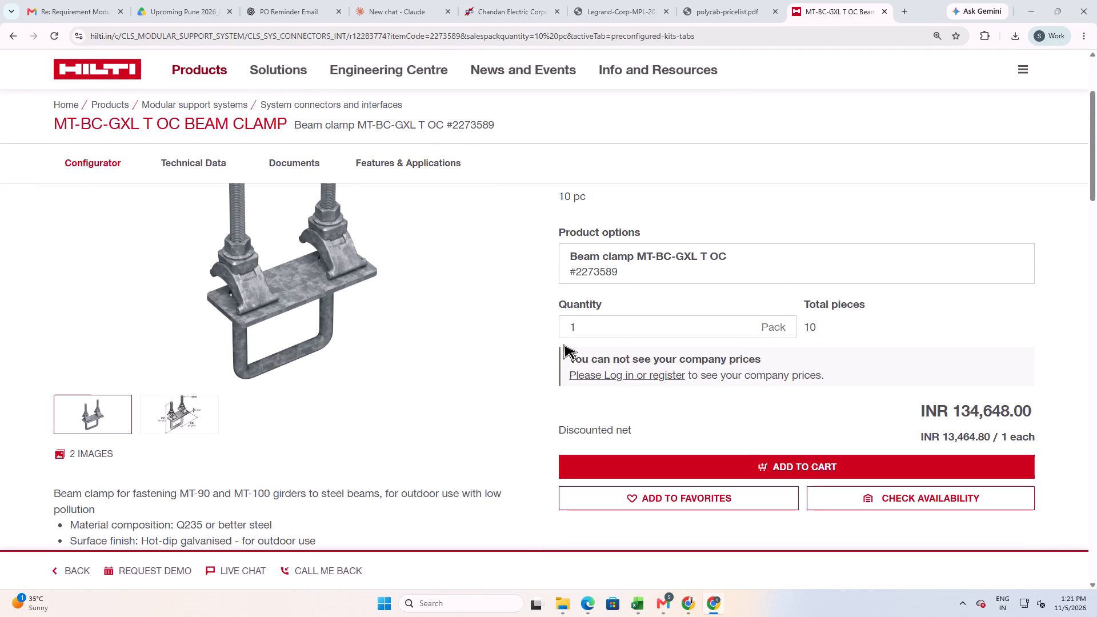
scroll(376, 347, down, 17)
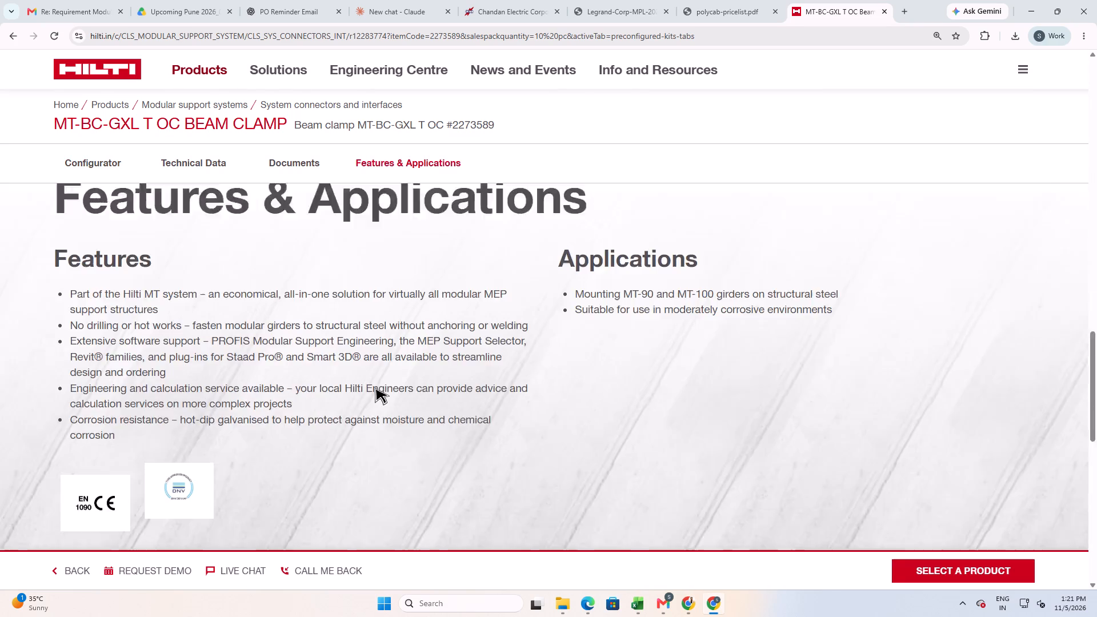
scroll(375, 387, down, 8)
middle_drag(375, 390, 362, 134)
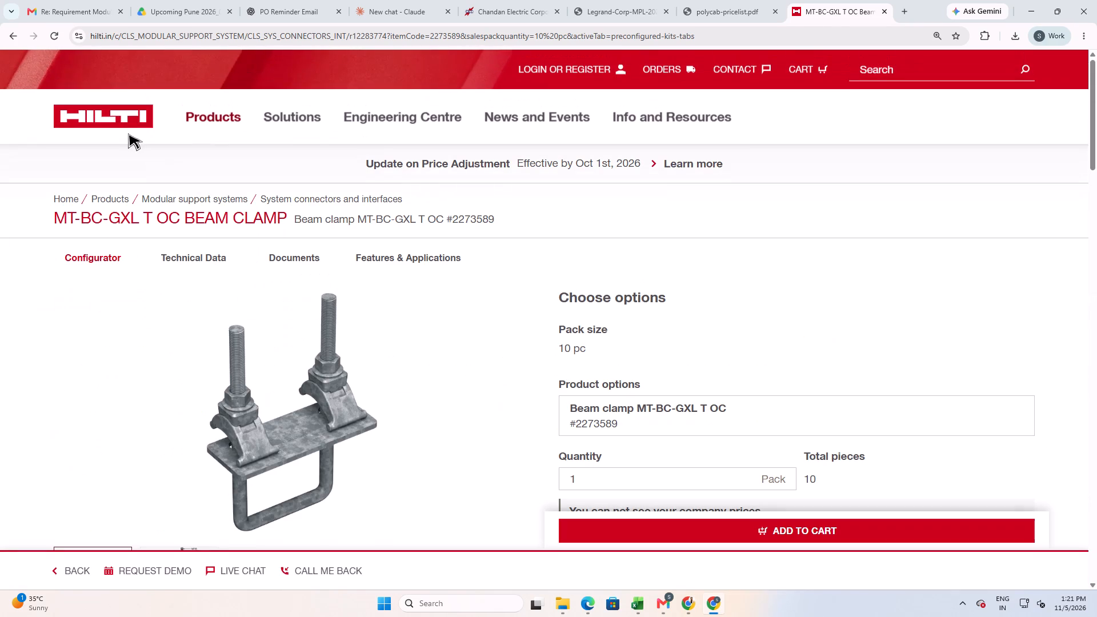
Browse the product categories on the Hilti India home page, then check the Polycab price list.
click(130, 117)
click(209, 113)
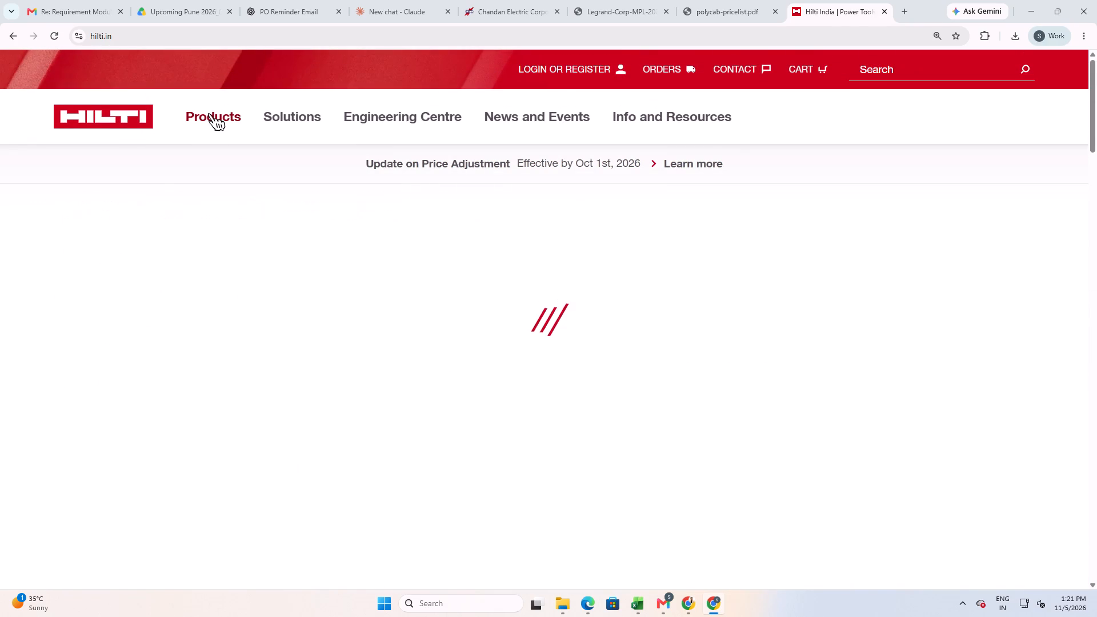
click(209, 113)
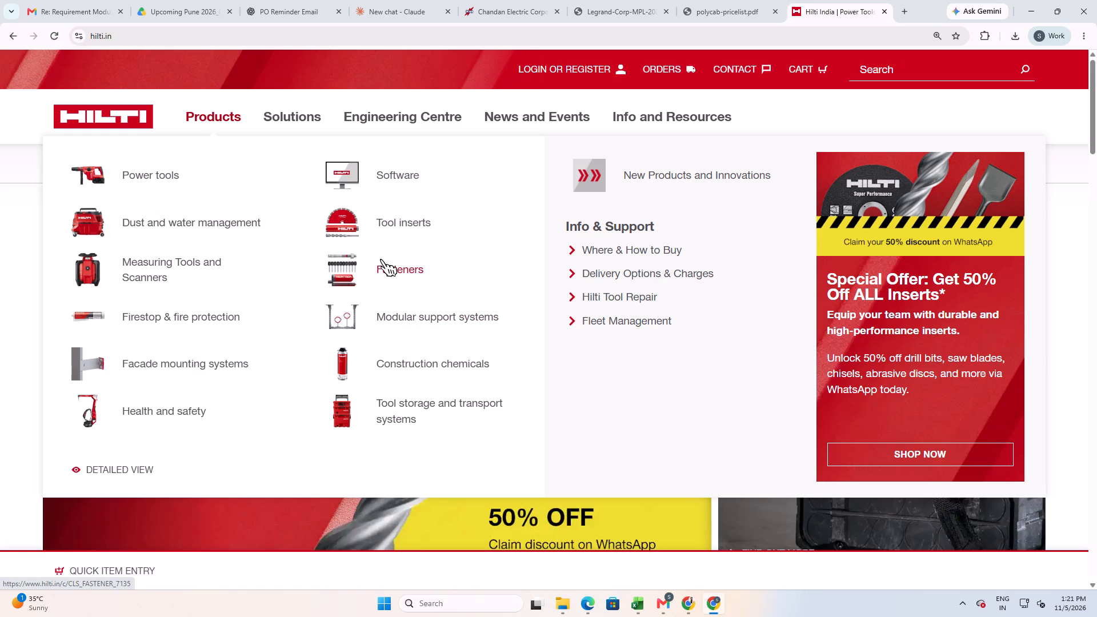
click(128, 117)
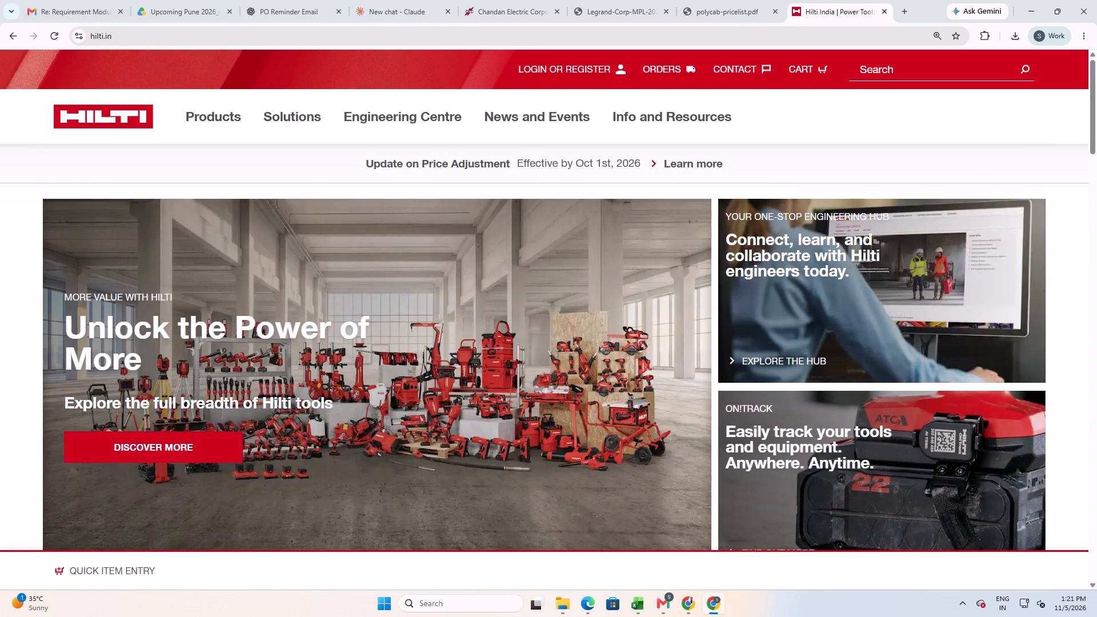
click(731, 12)
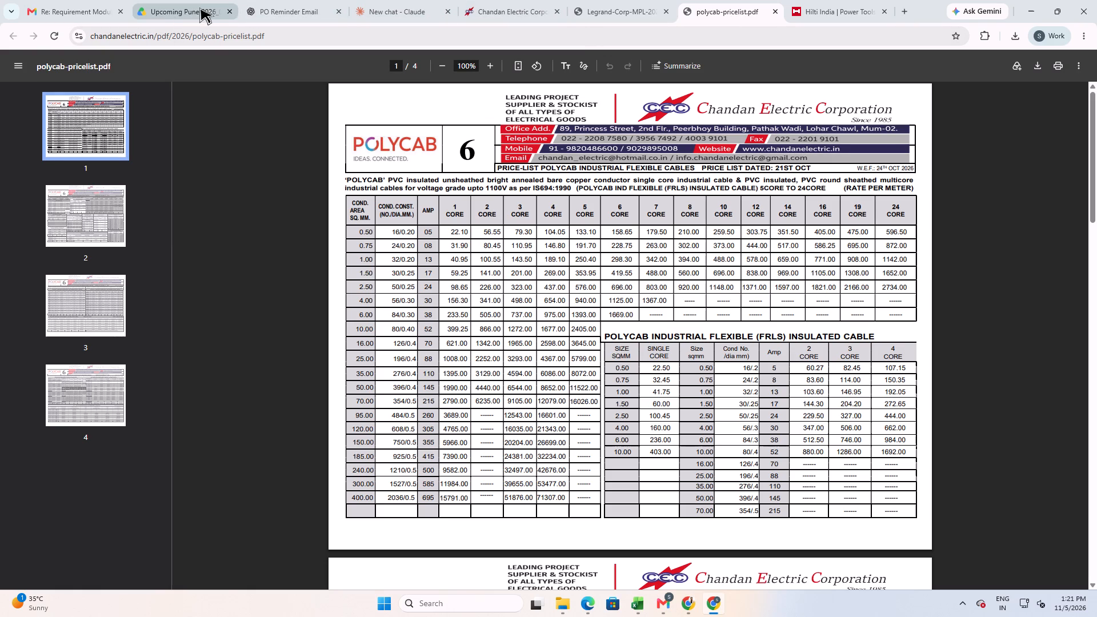
Return to the "hilti t clamp rate" search results and examine the product listings, images and seller prices for a matching T-clamp.
click(861, 5)
click(10, 25)
click(11, 35)
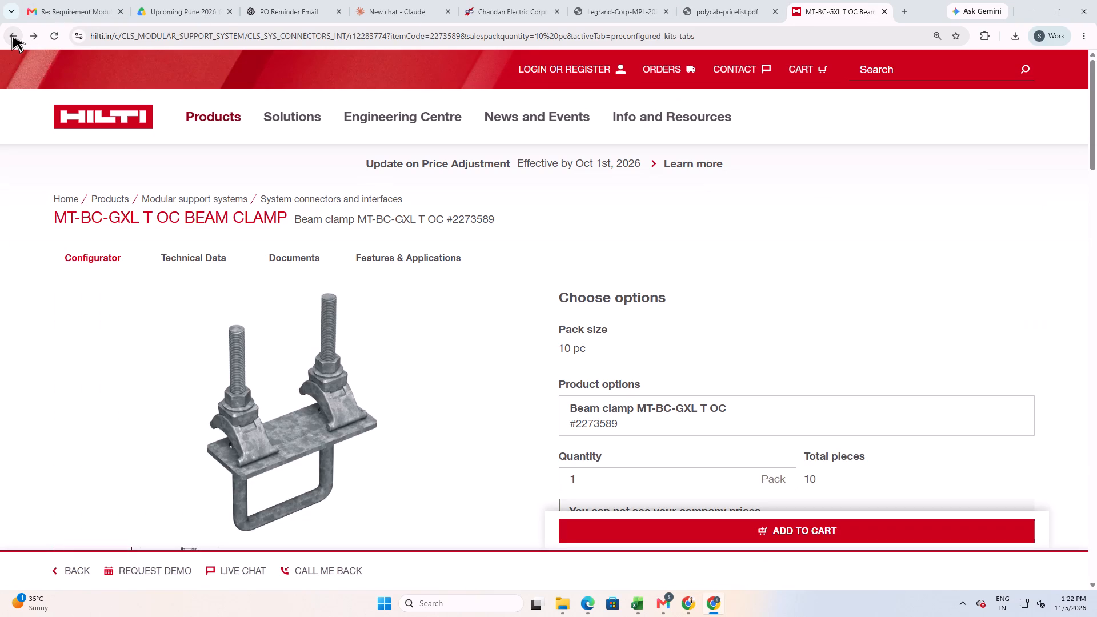
click(11, 35)
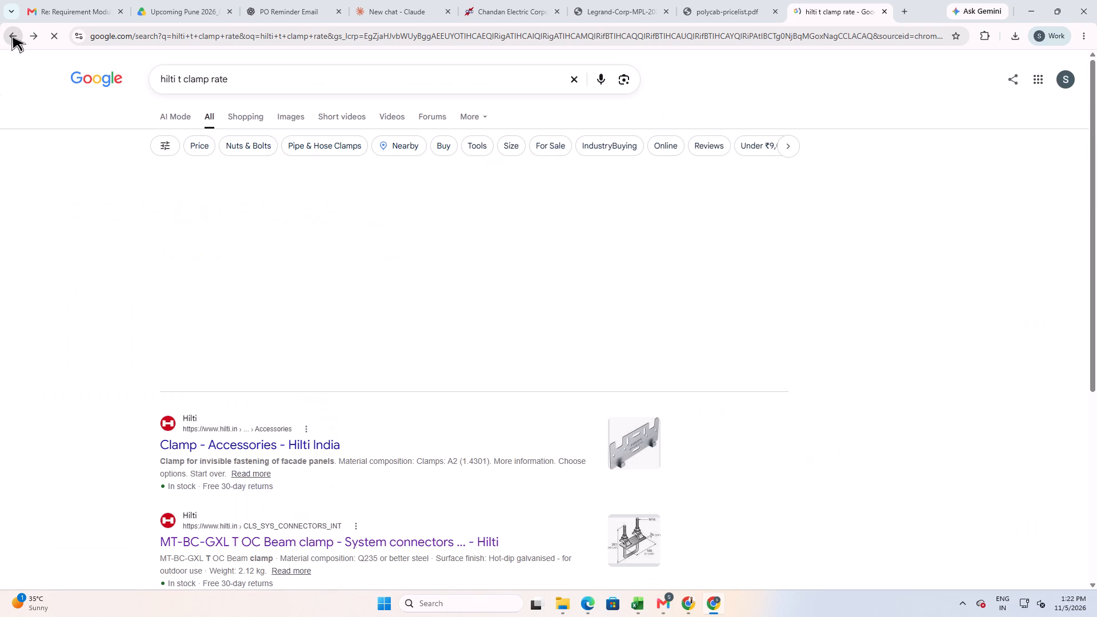
scroll(272, 484, down, 2)
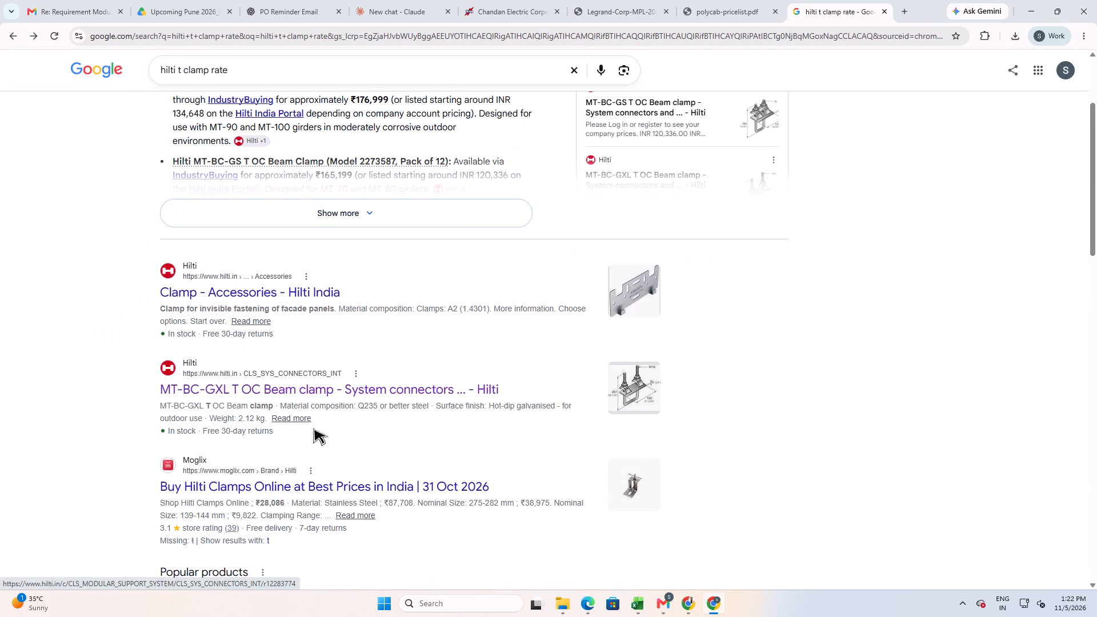
scroll(333, 466, down, 3)
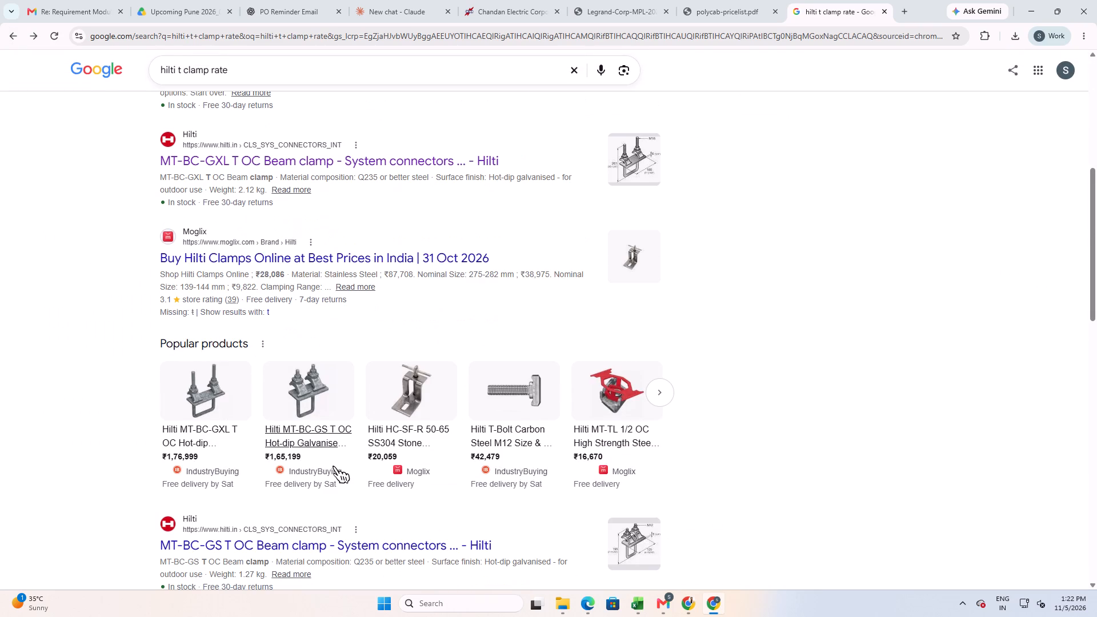
scroll(444, 463, down, 2)
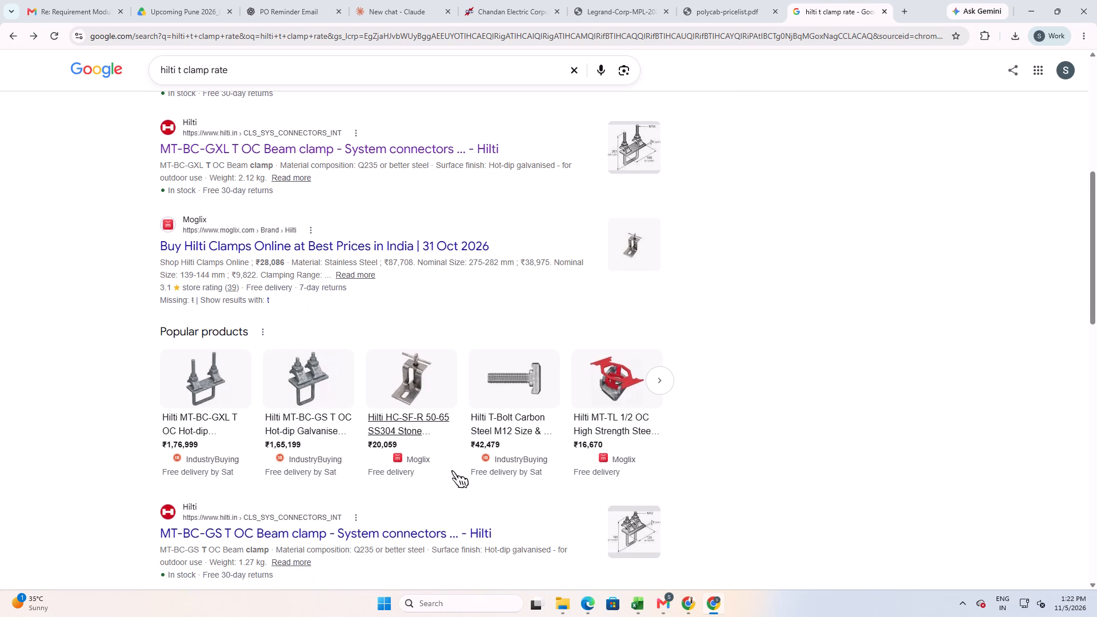
scroll(451, 470, down, 8)
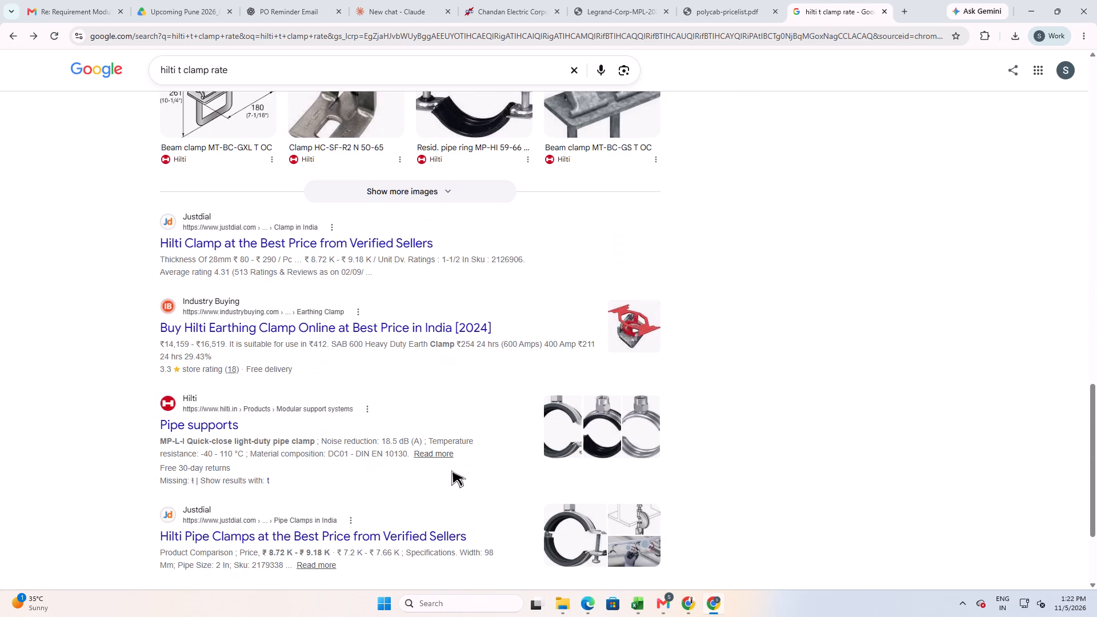
scroll(451, 470, up, 2)
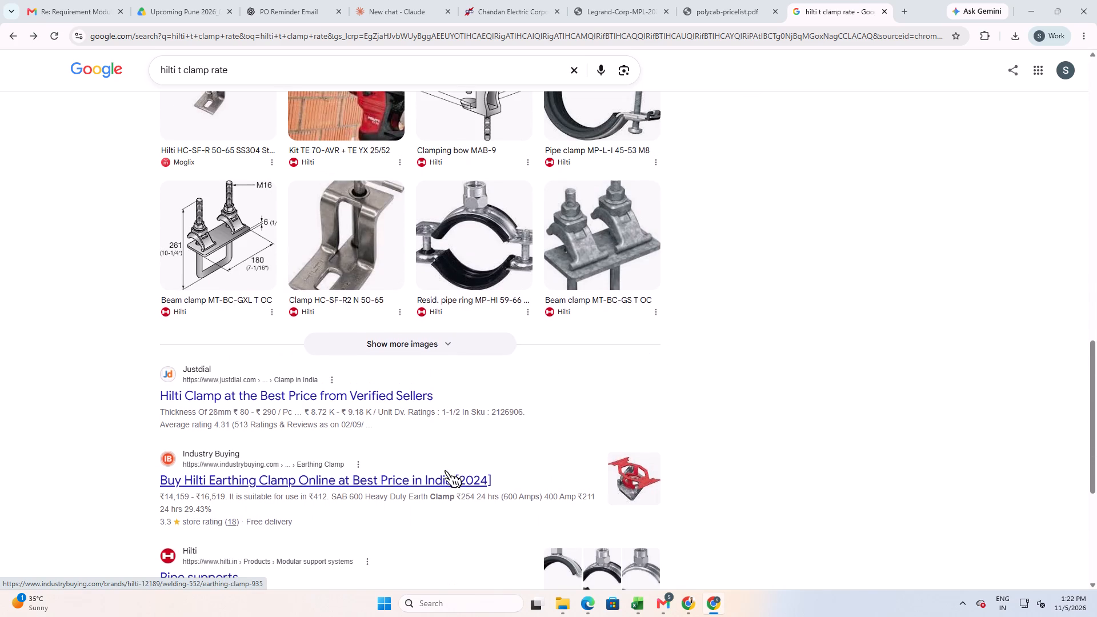
scroll(445, 470, up, 2)
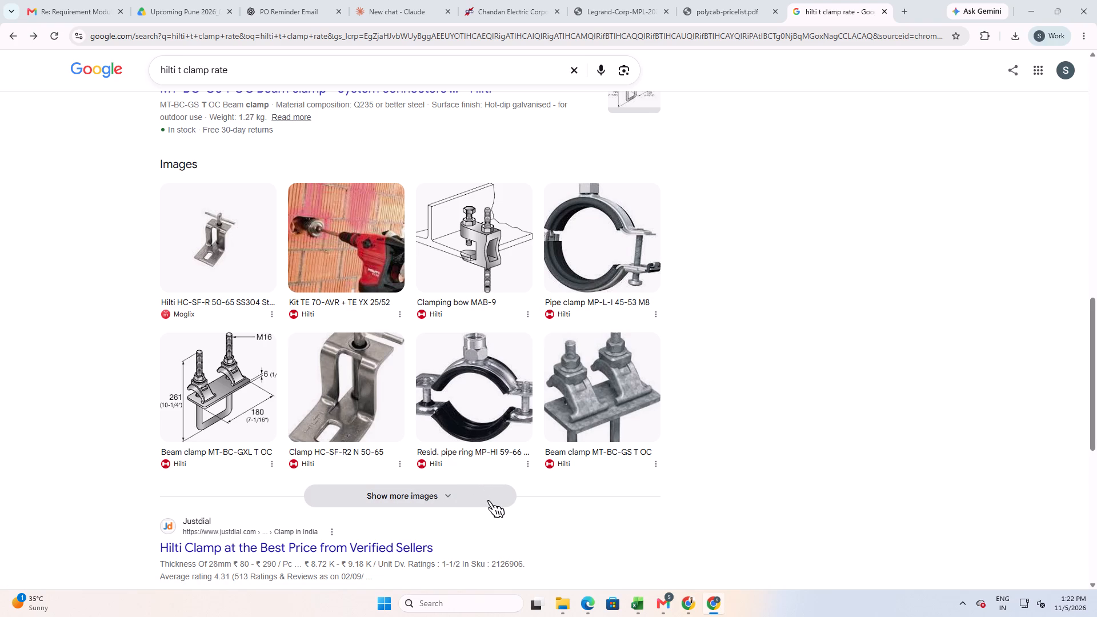
scroll(481, 483, down, 4)
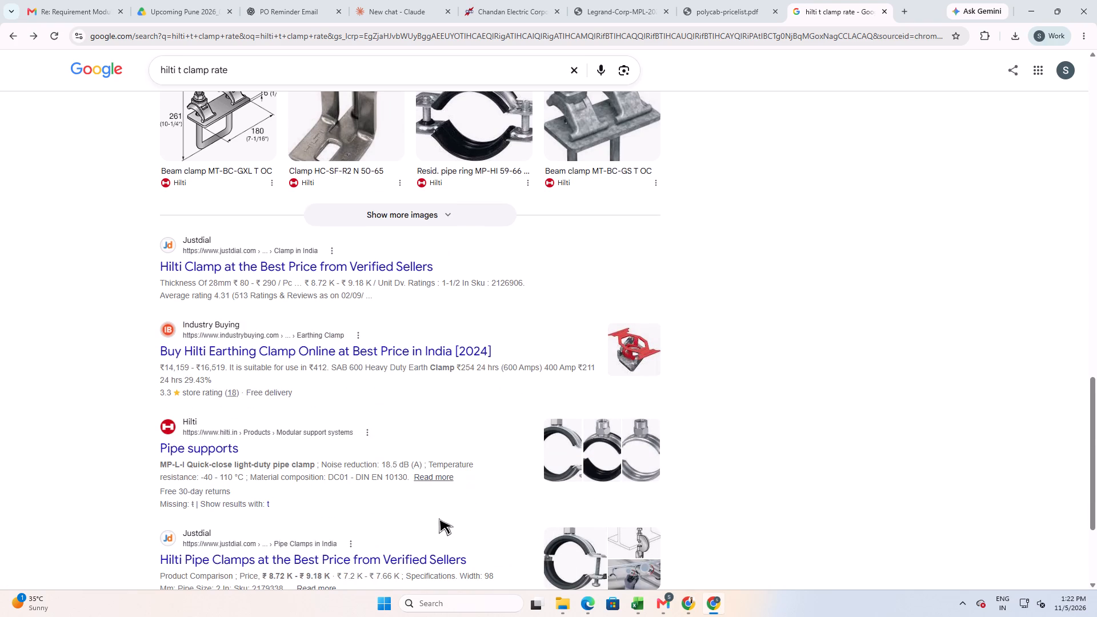
scroll(438, 508, up, 1)
middle_drag(437, 507, 412, 231)
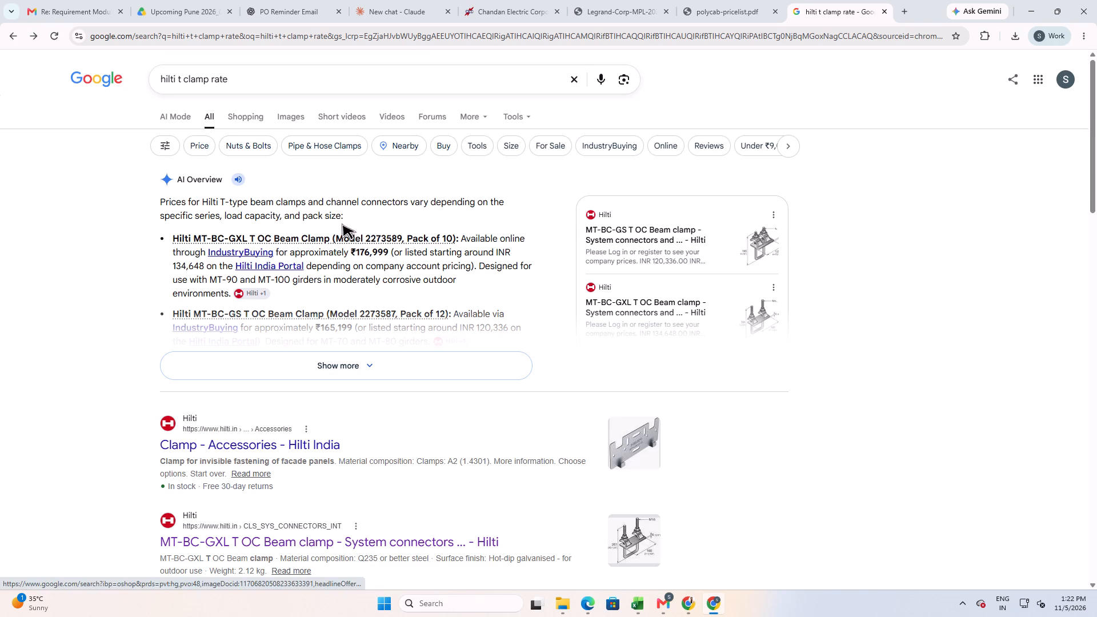
Search again for "hilti T clamp rate" and expand the AI Overview to read the full list of clamp rates.
drag(183, 80, 177, 81)
text(T)
key(space)
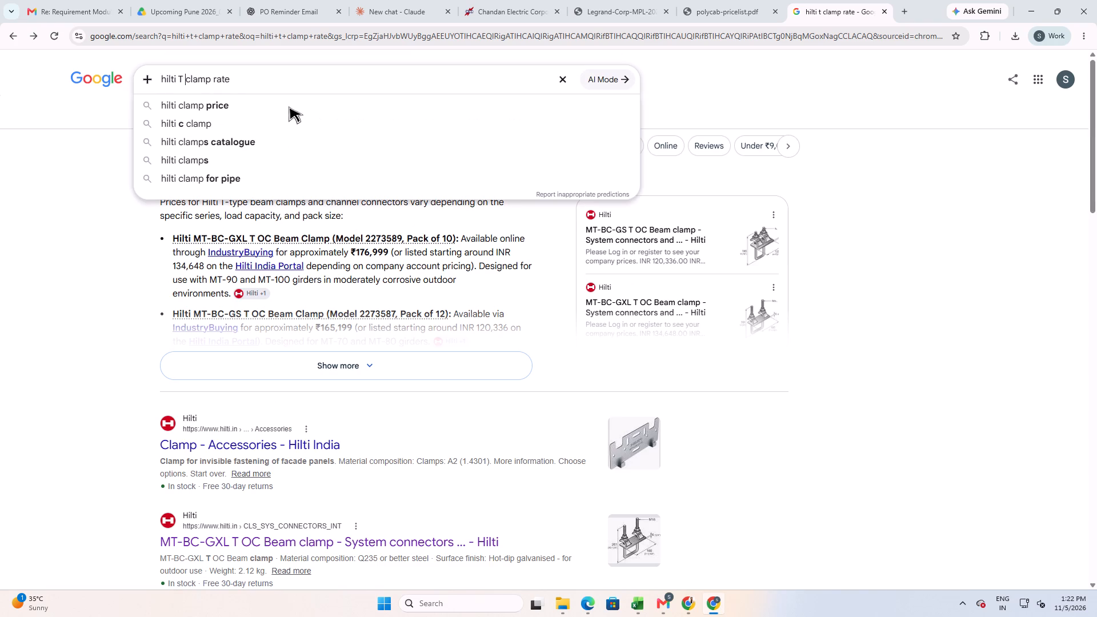
key(Return)
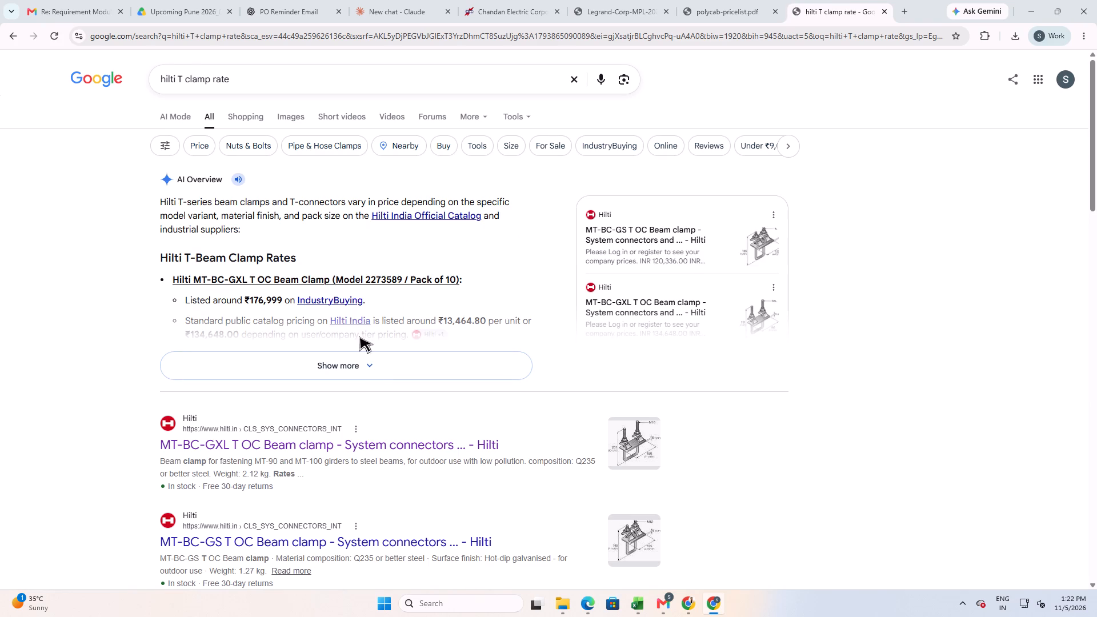
click(357, 369)
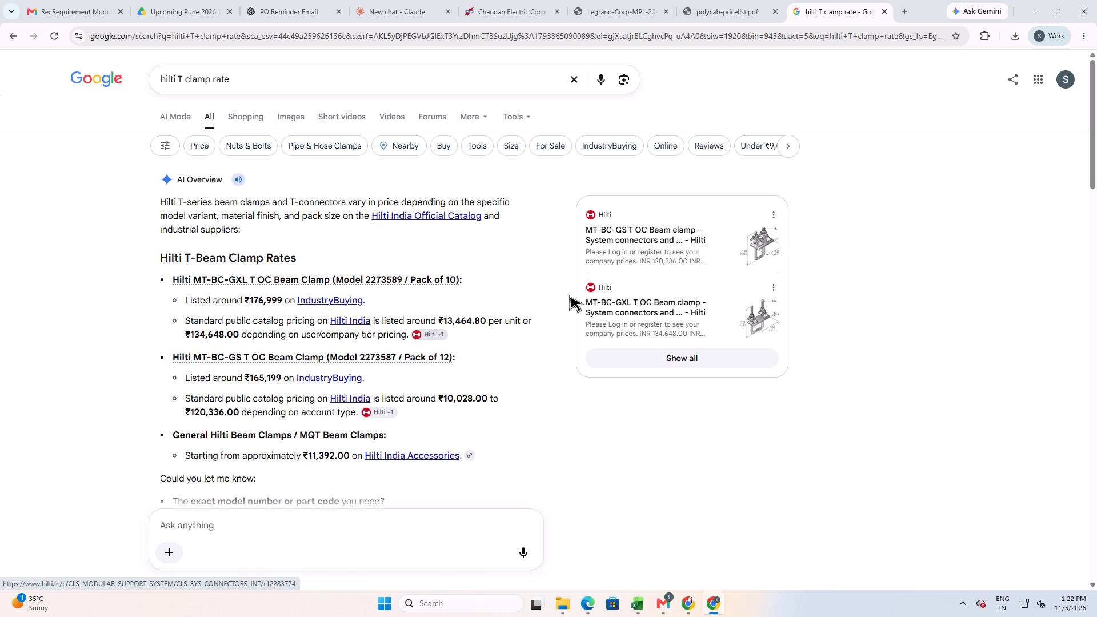
key(alt+Tab)
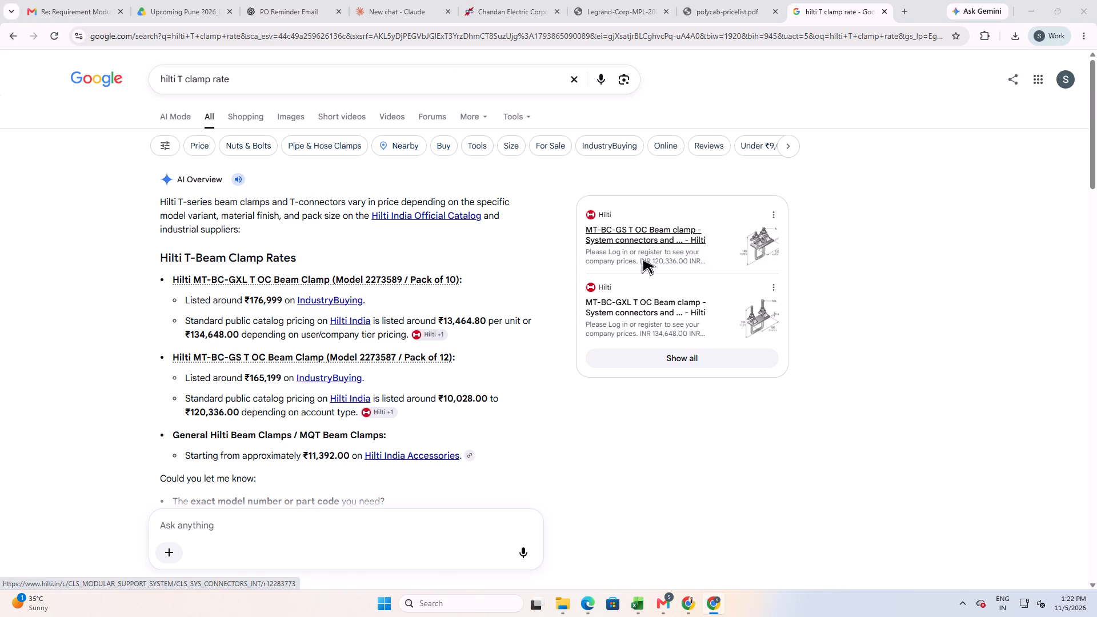
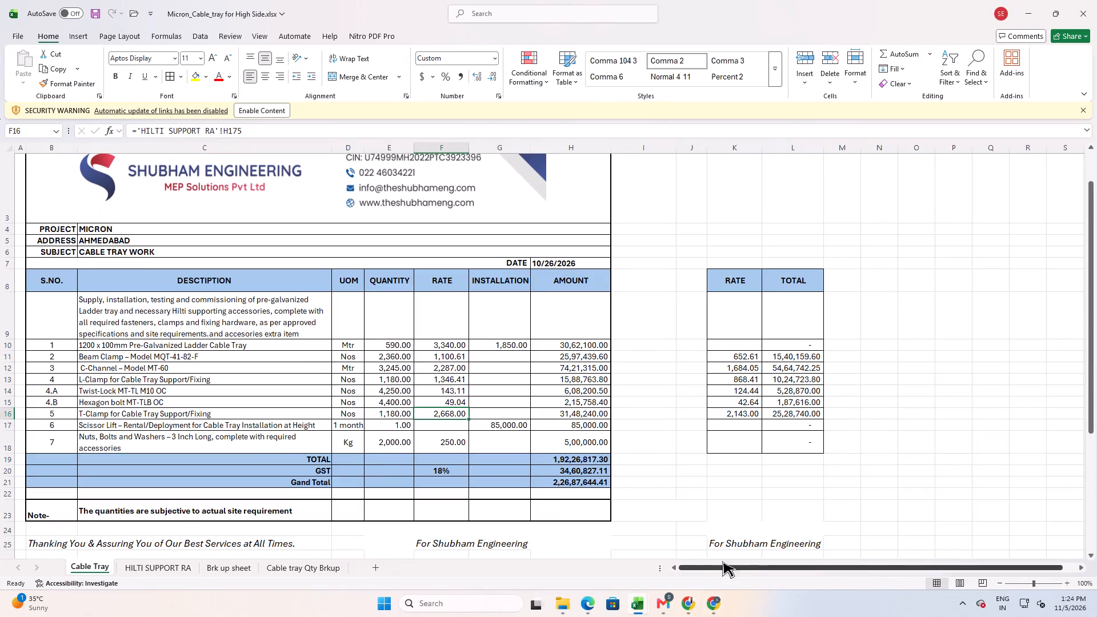
Switch to Chrome and review the "hilti T clamp rate" search results for T-clamp pricing.
click(710, 602)
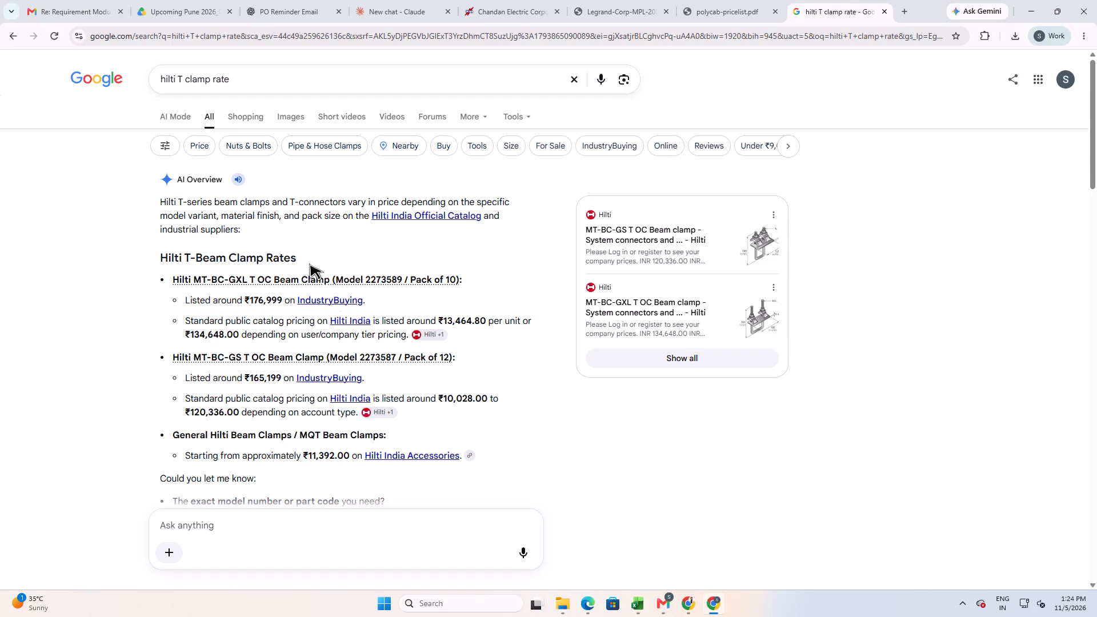
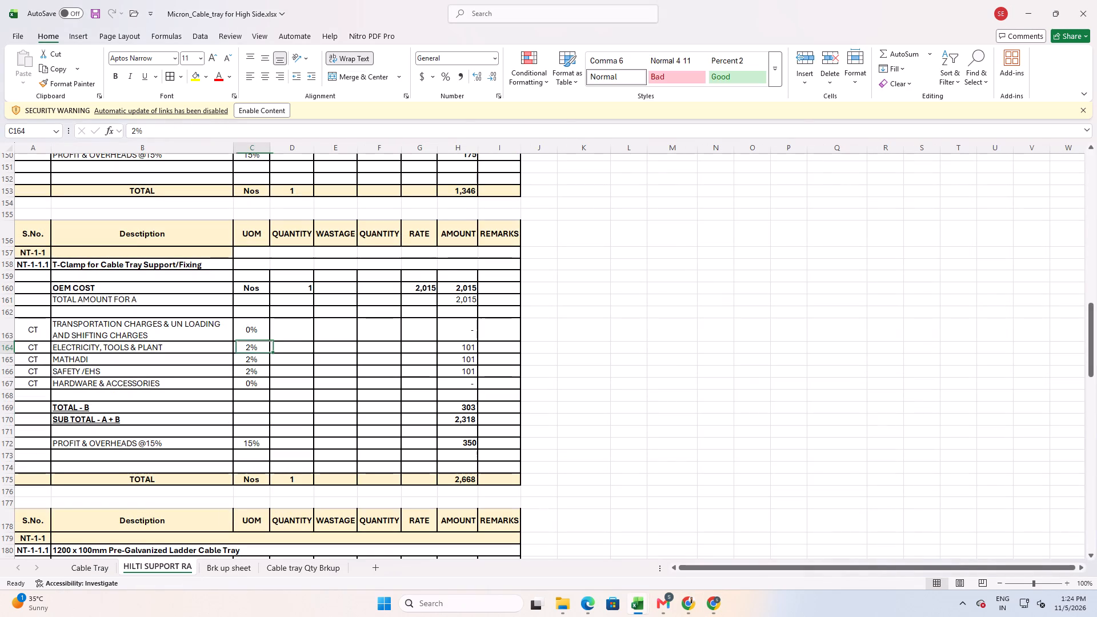
Set the electricity/tools & plant, Mathadi, safety/EHS and hardware & accessories percentages to 0% in the T-Clamp rate analysis.
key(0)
key(Return)
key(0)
key(Return)
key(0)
key(Return)
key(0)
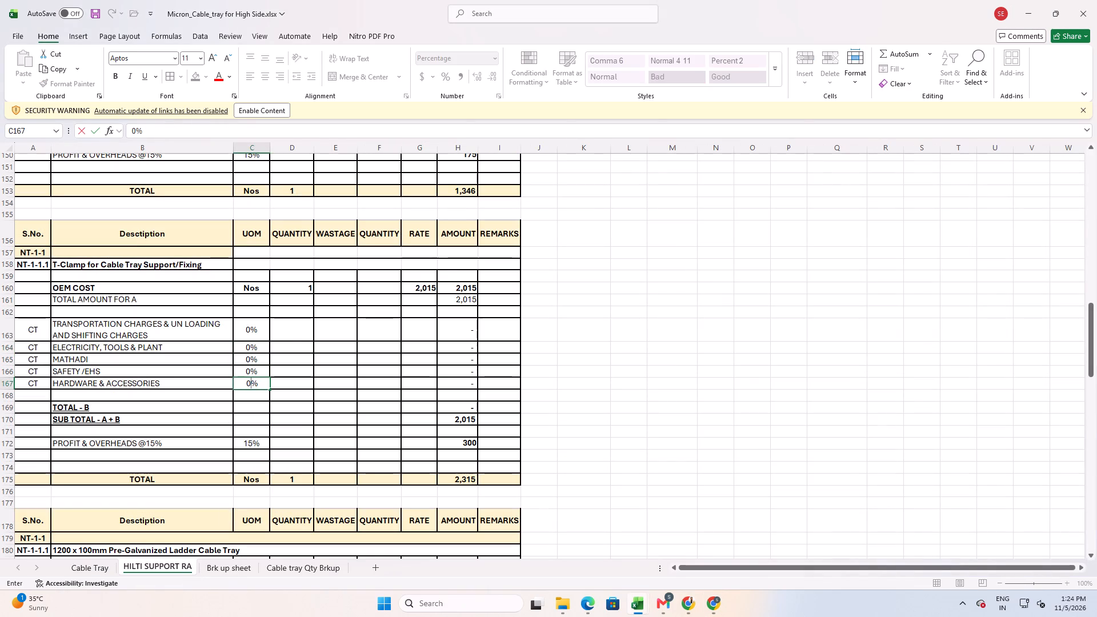
click(438, 343)
Open the Profit & Overheads amount formula in the T-Clamp rate analysis.
double_click(475, 442)
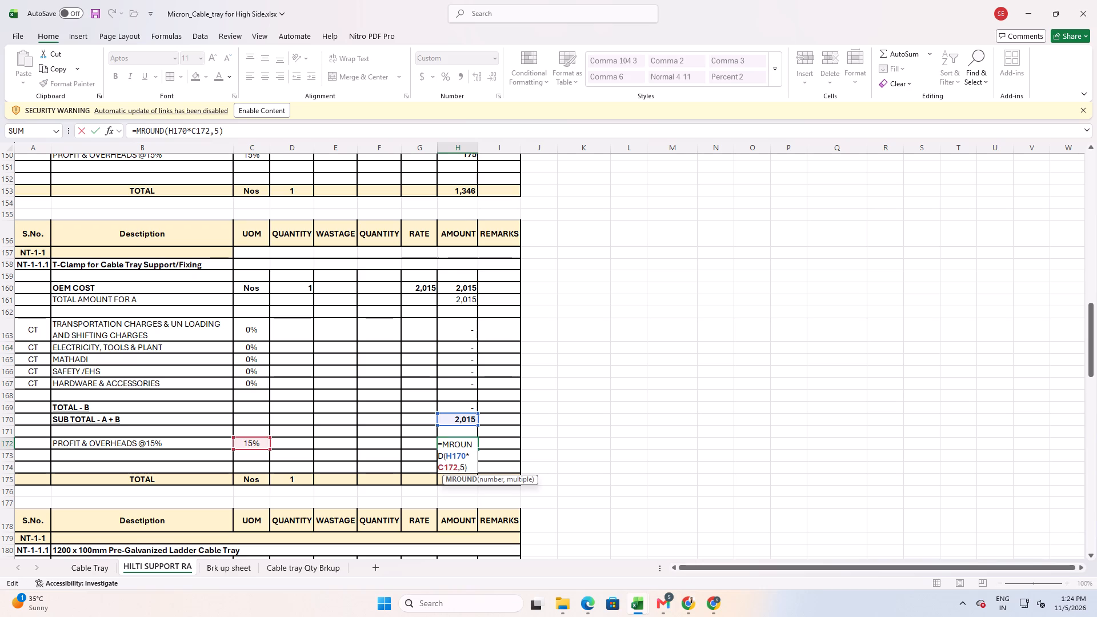
Remove the MROUND rounding from the T-Clamp's profit and overheads amount, leaving the formula =H170*C172.
drag(446, 458, 443, 445)
key(BackSpace)
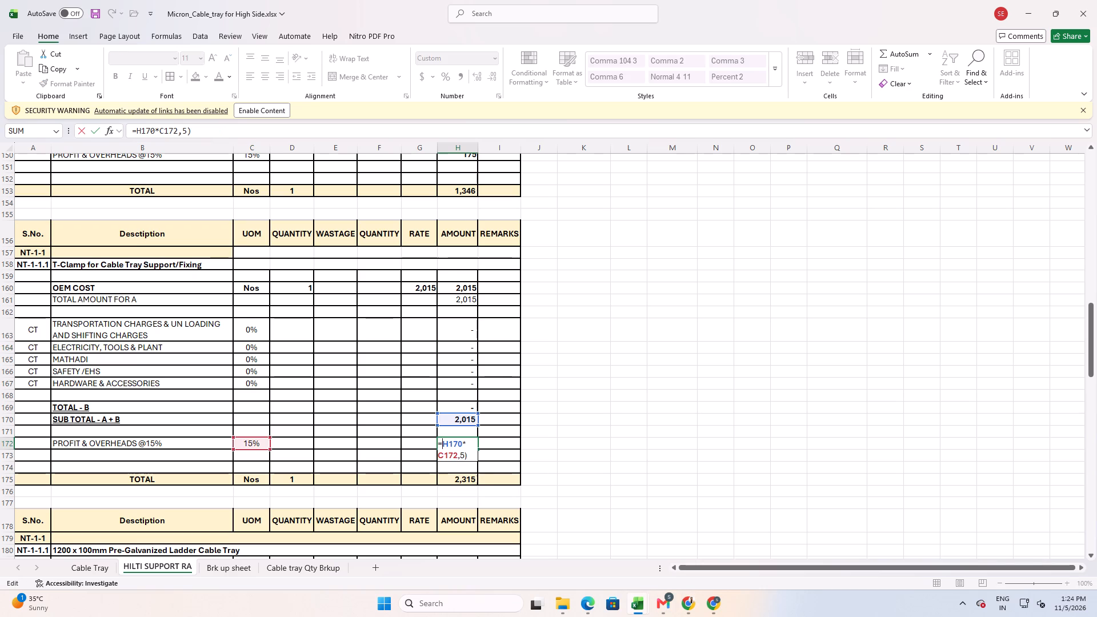
drag(473, 456, 458, 458)
key(BackSpace)
key(Return)
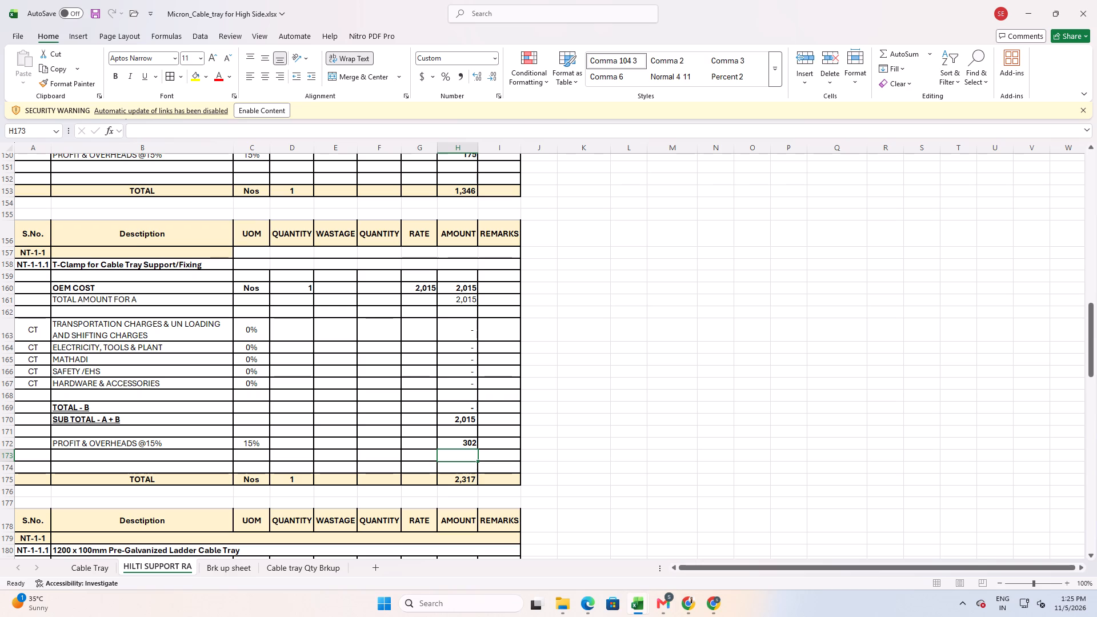
Remove the MROUND rounding from the L-Clamp's profit and overheads amount, leaving the formula =H148*C150.
scroll(382, 380, up, 1)
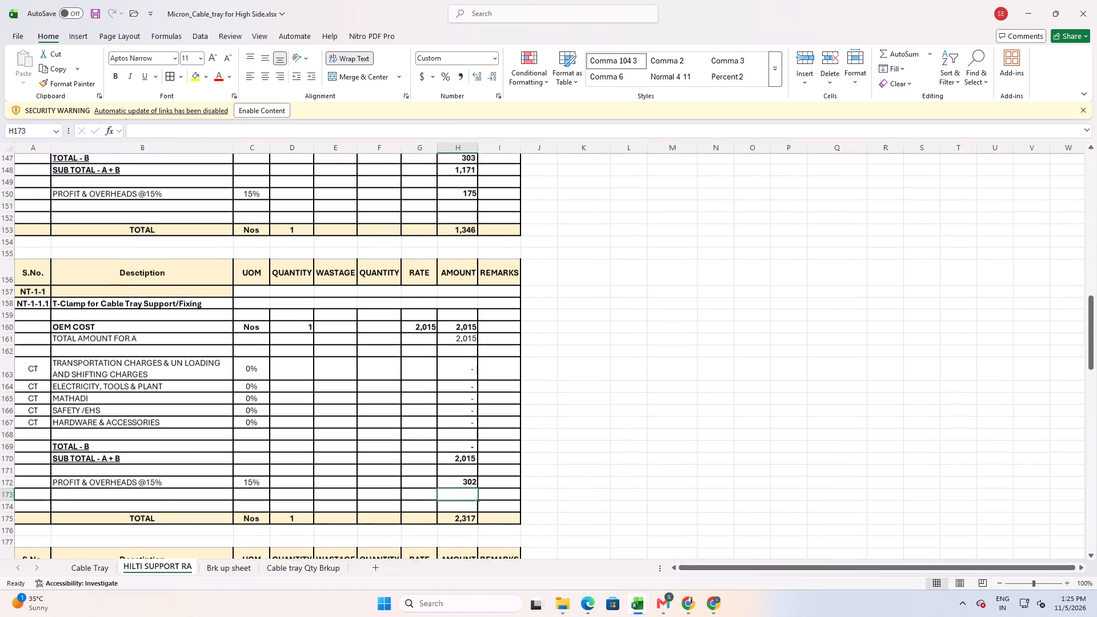
scroll(382, 379, up, 3)
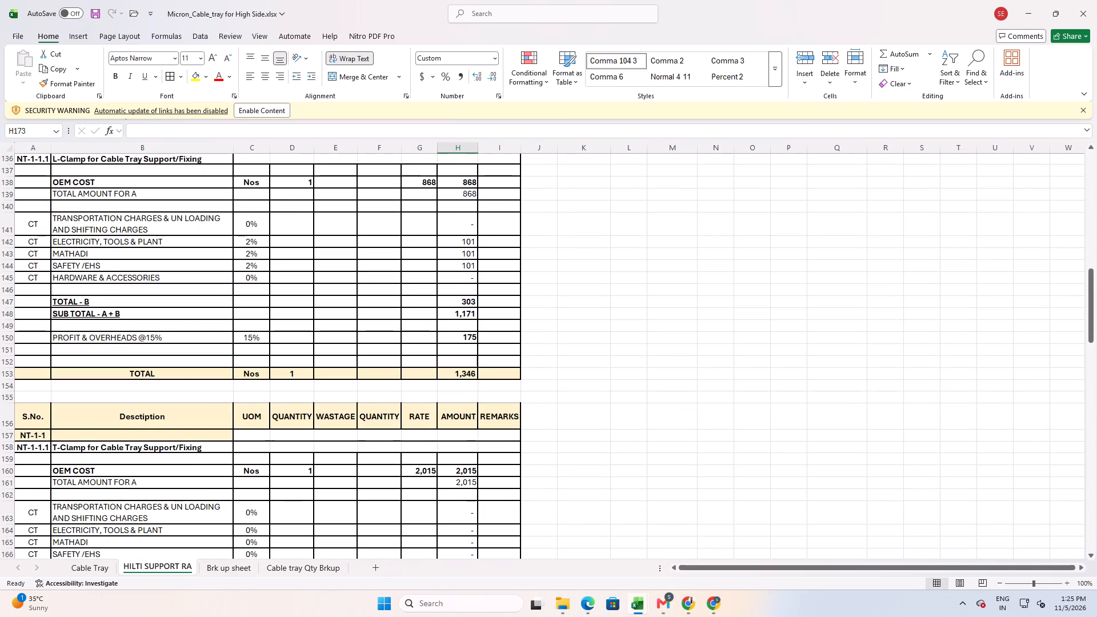
double_click(471, 337)
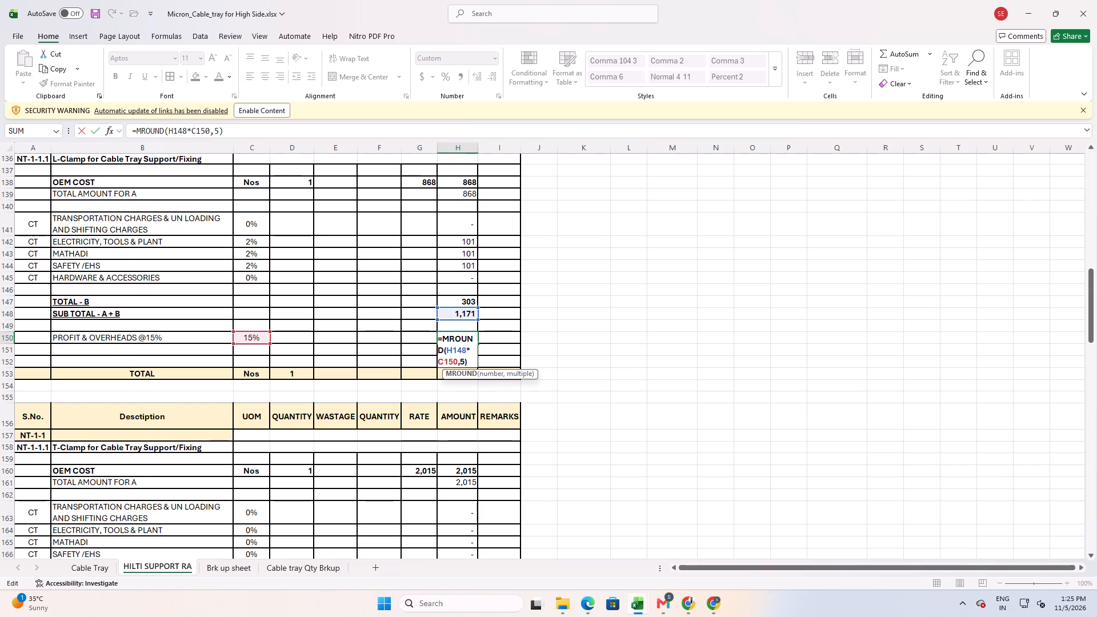
key(Escape)
double_click(473, 335)
drag(447, 351, 443, 340)
key(BackSpace)
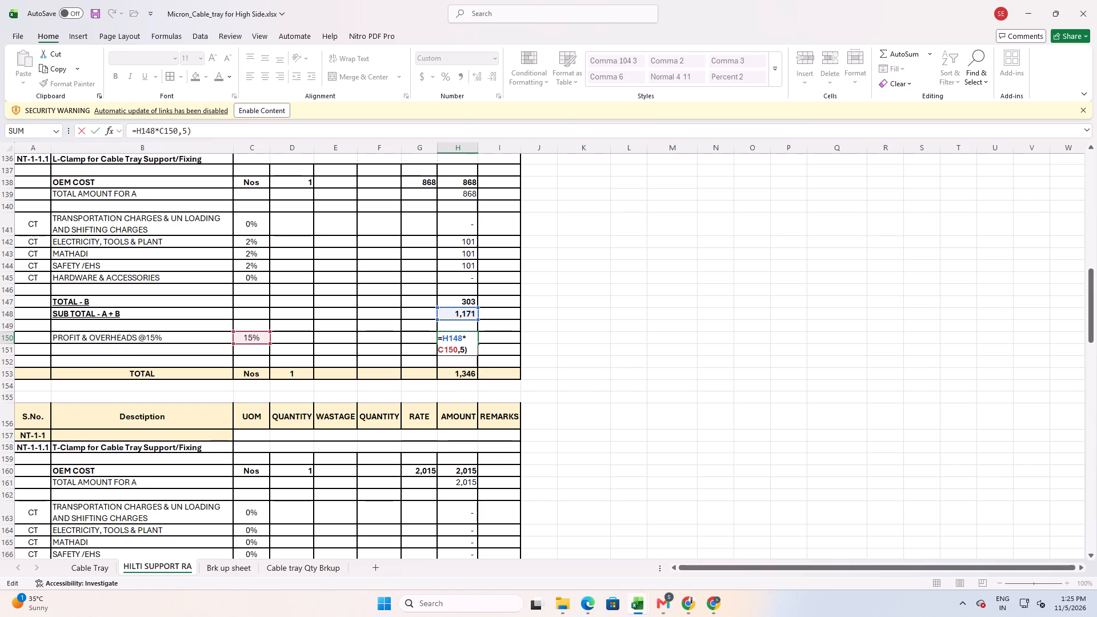
drag(471, 352, 459, 351)
key(BackSpace)
key(Return)
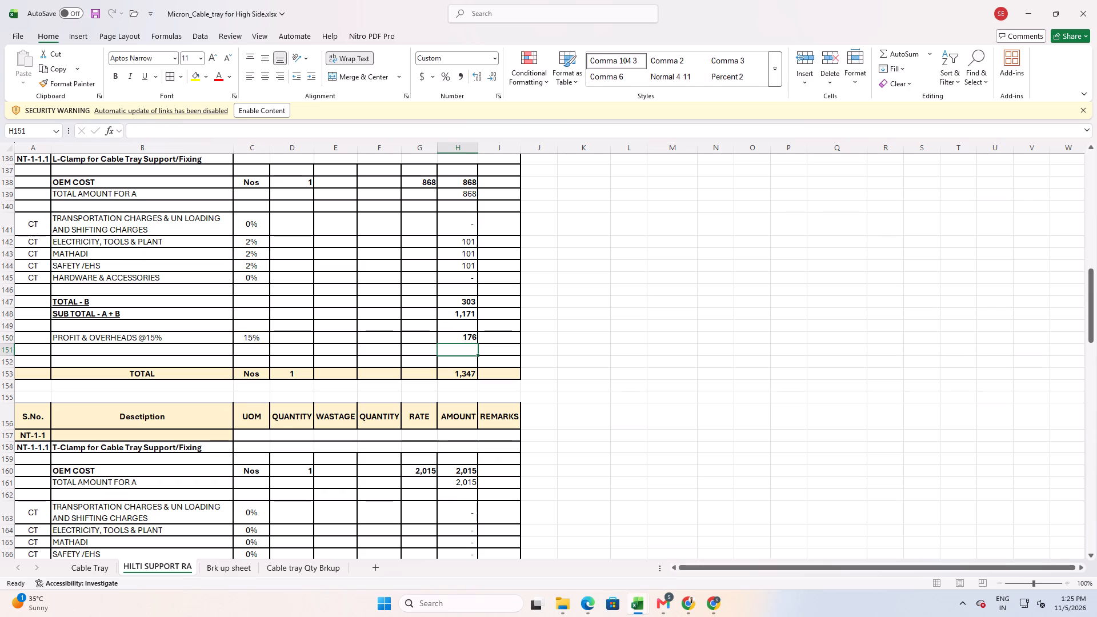
Remove the MROUND rounding from the MQT-41-82-F Beam Clamp's profit and overheads amount, leaving the formula =H126*C128.
scroll(441, 367, up, 7)
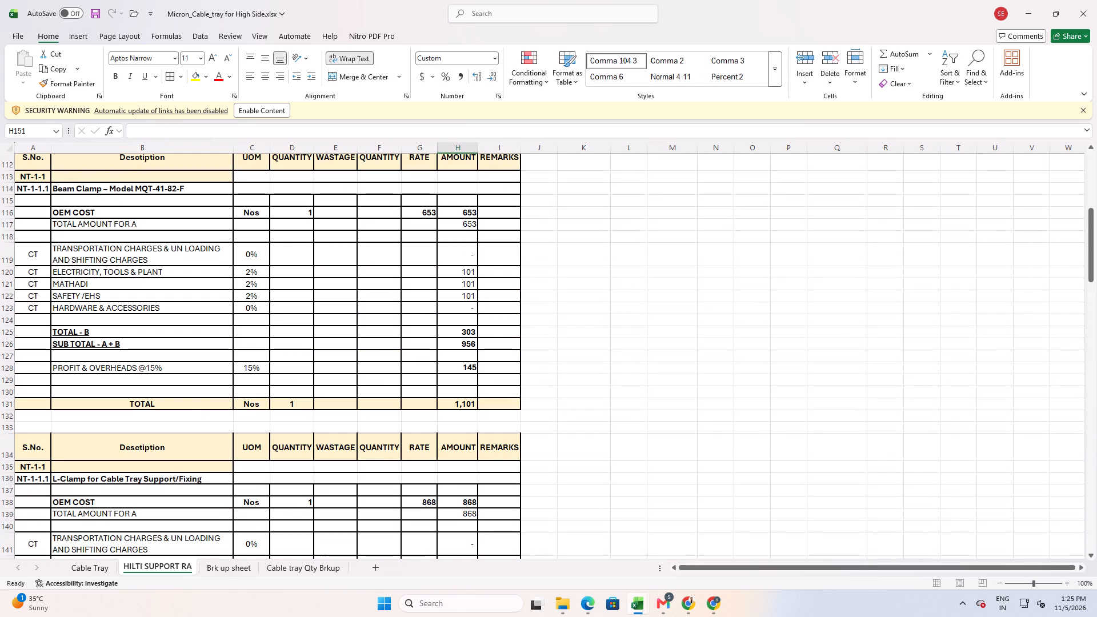
double_click(464, 367)
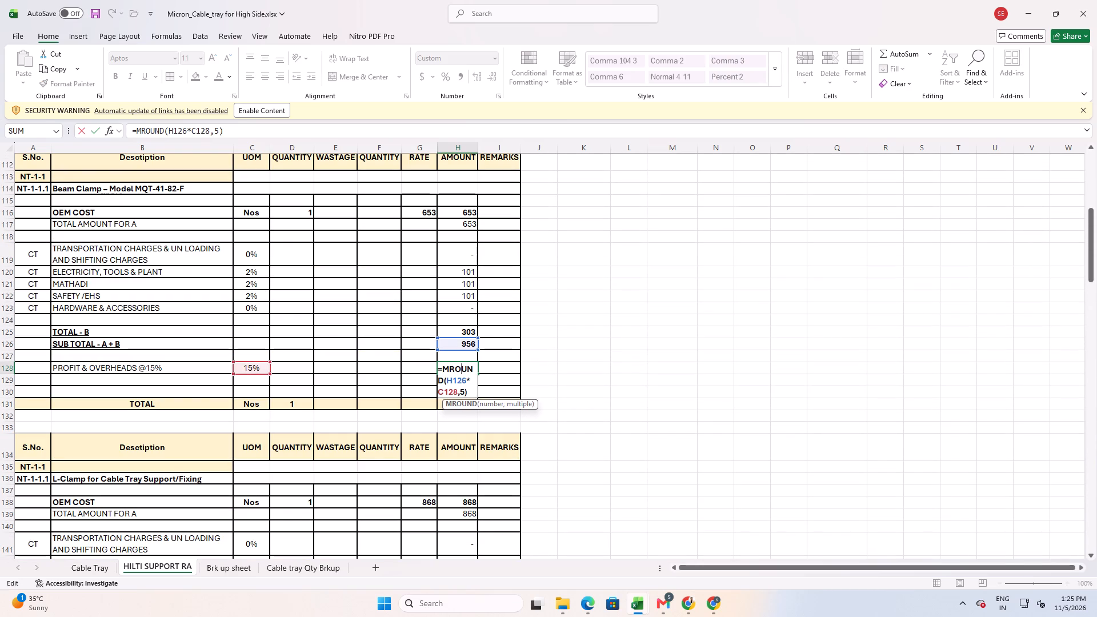
drag(447, 379, 445, 372)
key(BackSpace)
drag(471, 381, 459, 380)
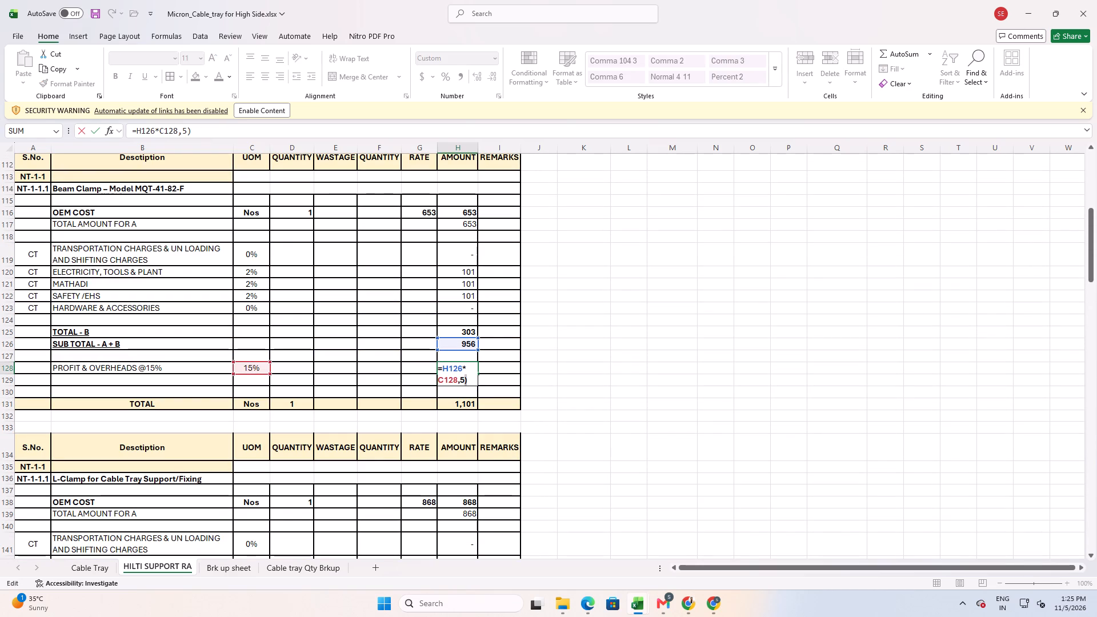
drag(459, 380, 459, 380)
key(BackSpace)
key(Return)
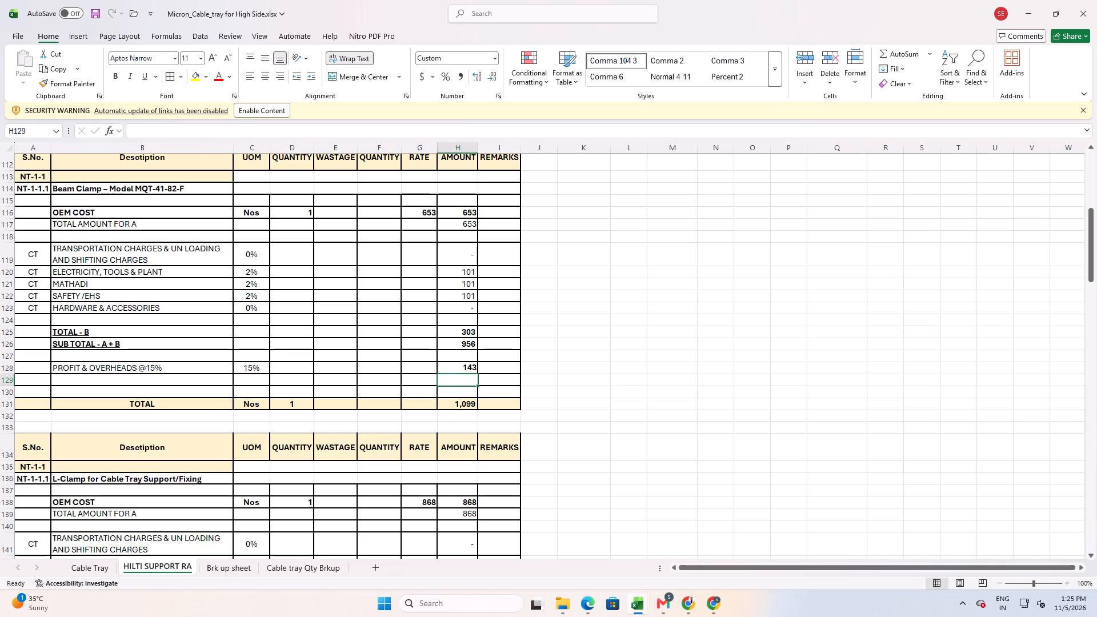
Remove the MROUND rounding from the MT-60 OC C-Channel's profit and overheads amount, leaving the formula =H104*C106.
scroll(421, 346, up, 3)
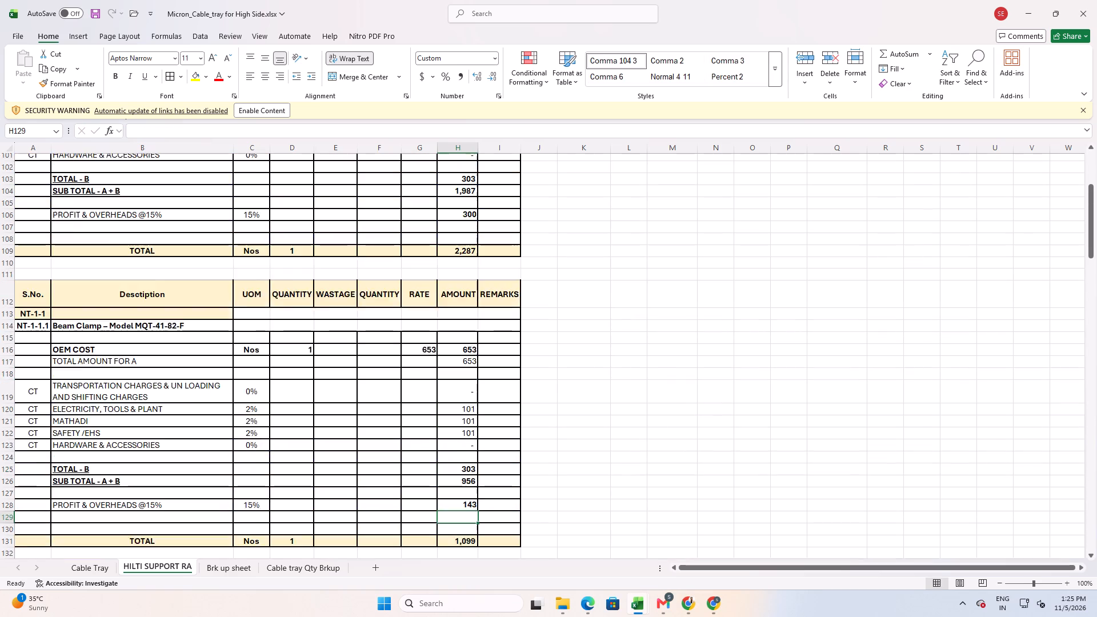
scroll(441, 348, up, 3)
triple_click(469, 350)
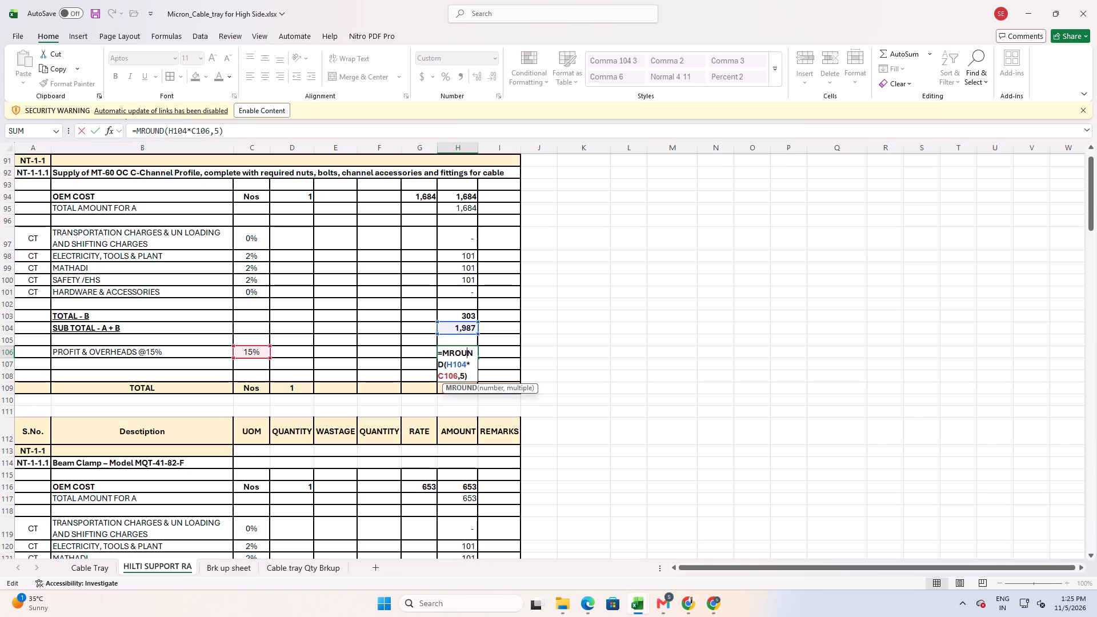
drag(446, 366, 443, 356)
key(BackSpace)
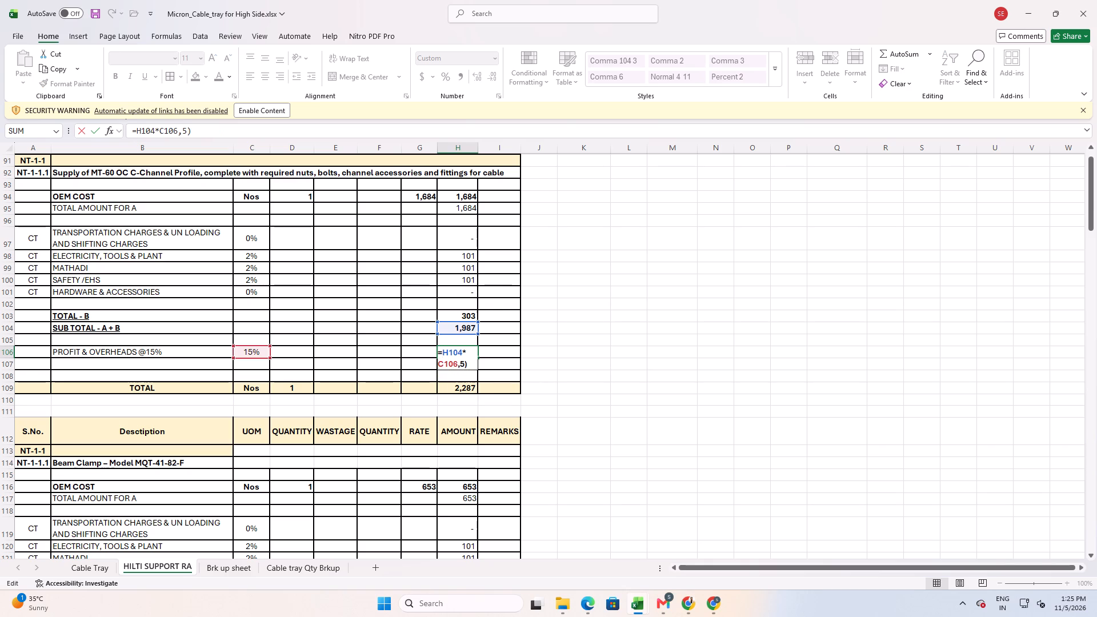
drag(467, 363, 459, 365)
key(BackSpace)
key(Return)
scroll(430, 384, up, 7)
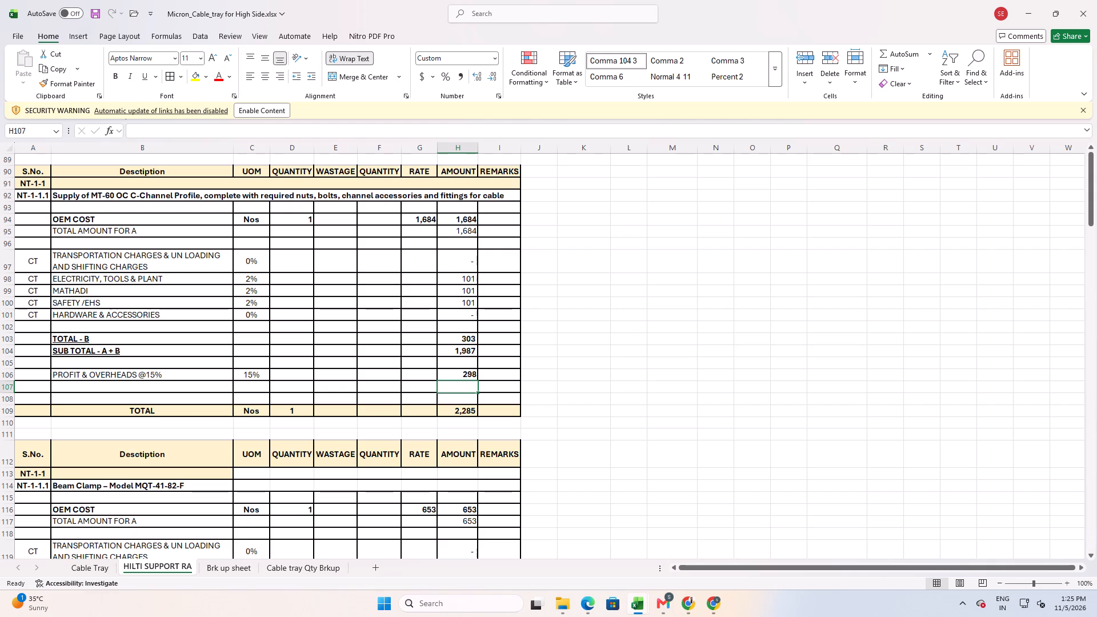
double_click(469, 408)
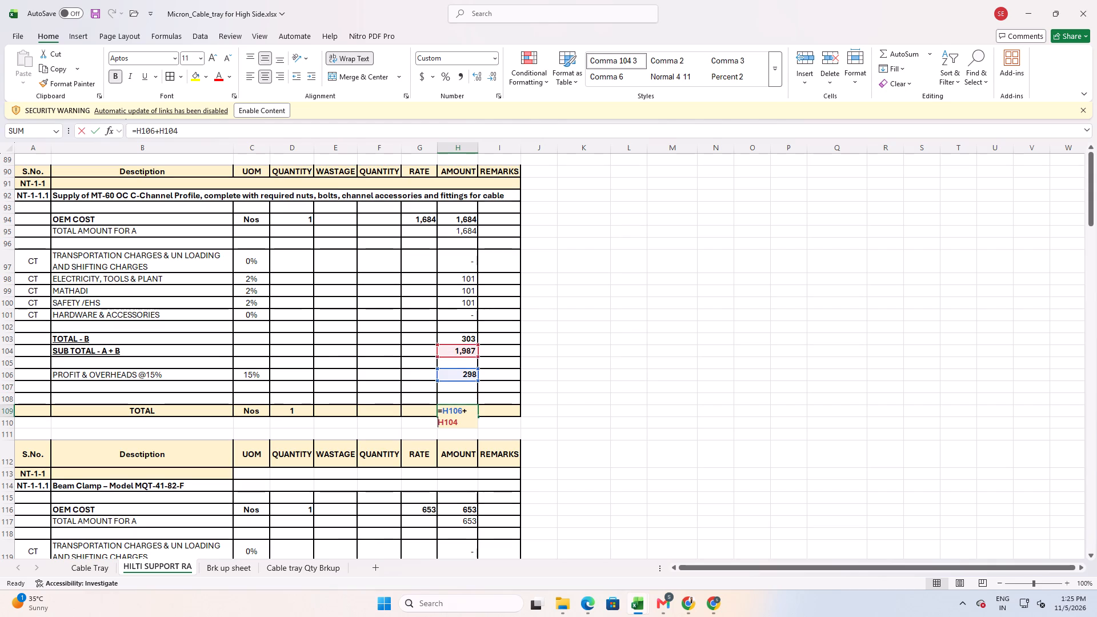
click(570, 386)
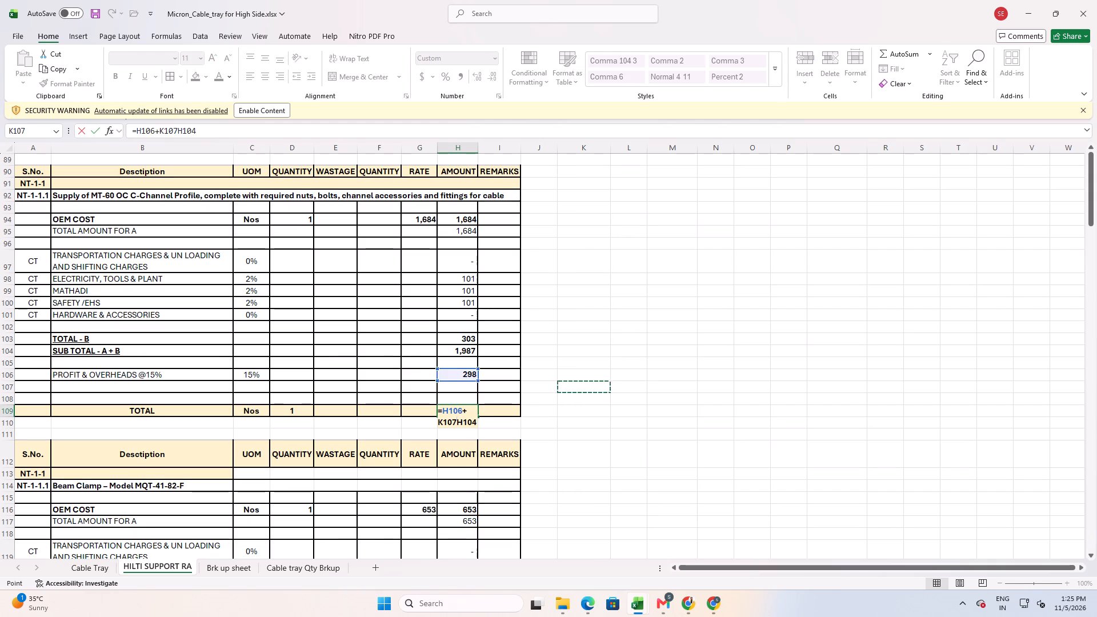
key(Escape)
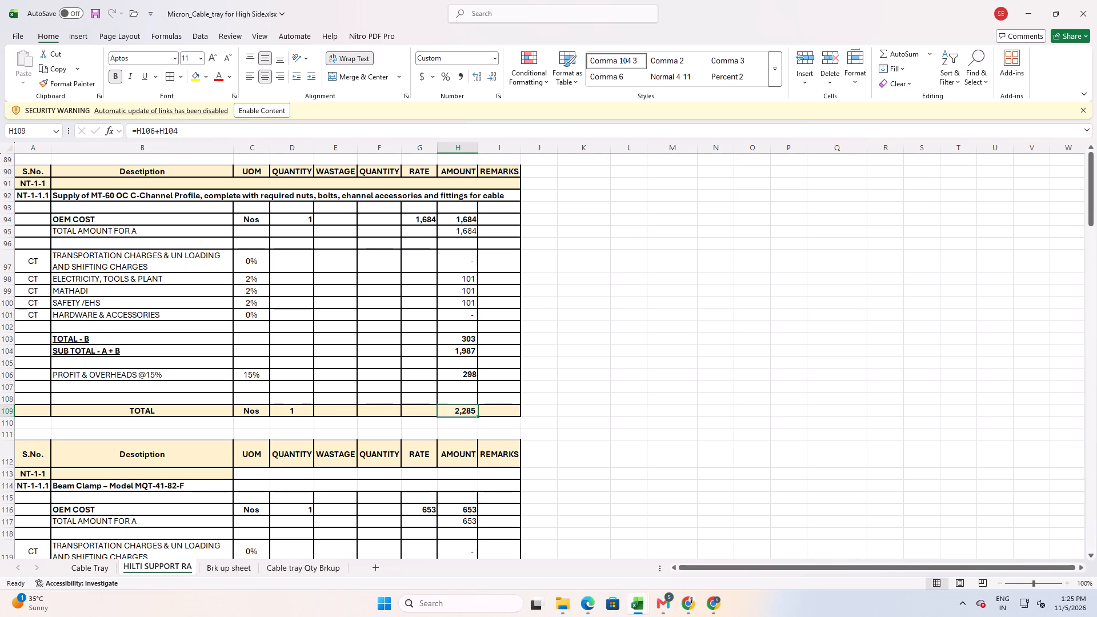
Set the MT-60 OC C-Channel's transportation, electricity, mathadi and safety percentages to 0%.
click(252, 264)
key(0)
key(Return)
key(0)
key(Return)
text(00)
key(Return)
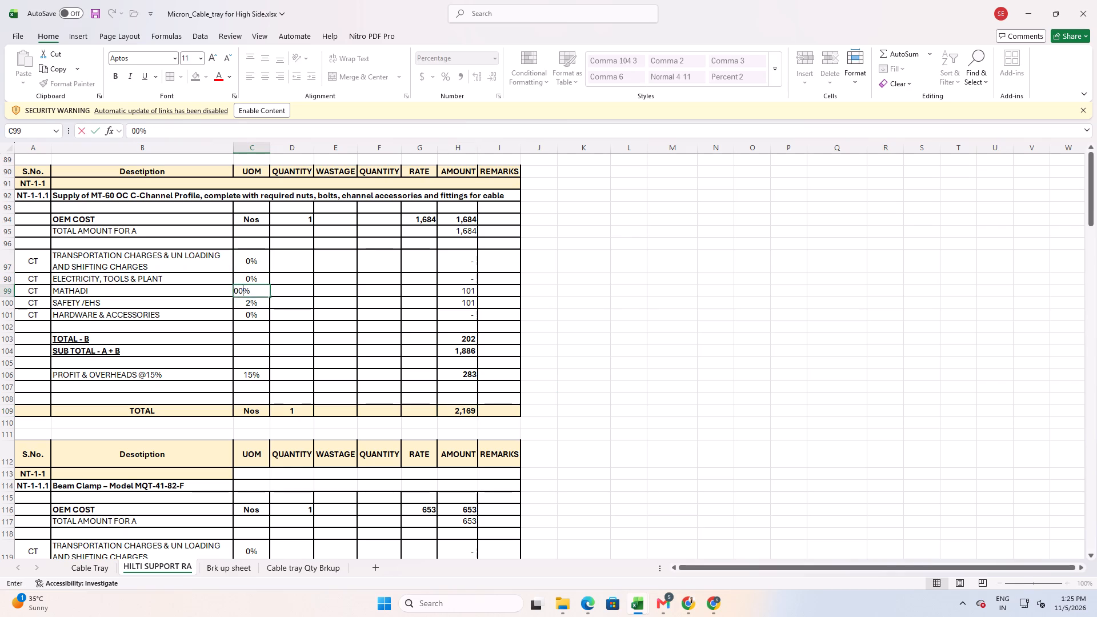
key(0)
key(Return)
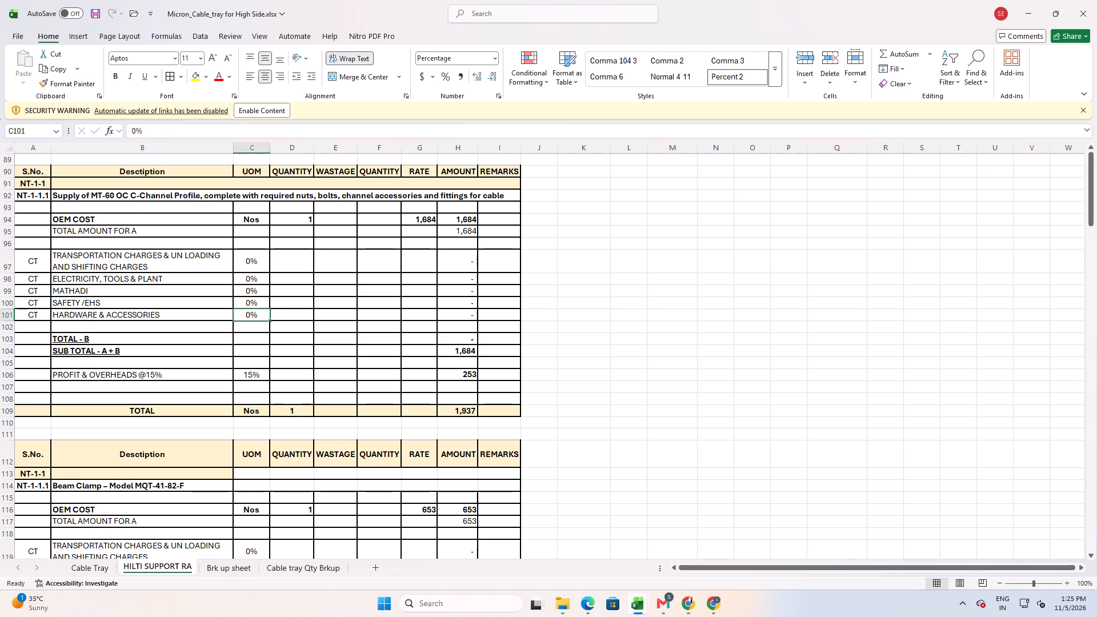
key(Up)
key(Up)
key(Up)
Set the MQT-41-82-F Beam Clamp's transportation, electricity, mathadi and safety percentages to 0%.
scroll(478, 402, down, 2)
scroll(478, 402, up, 1)
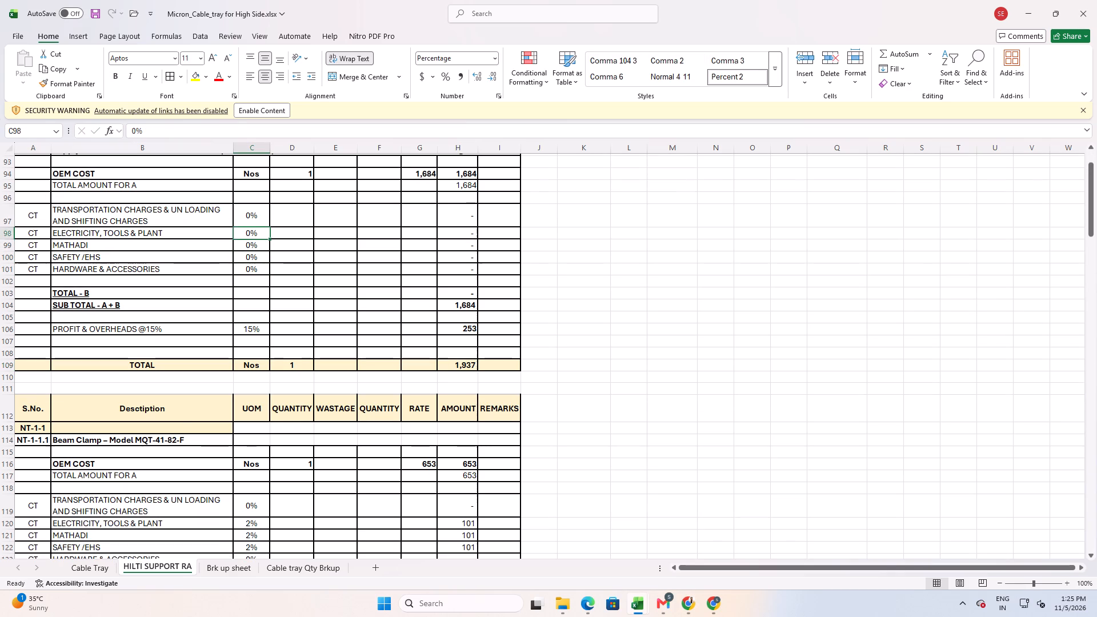
scroll(426, 395, down, 3)
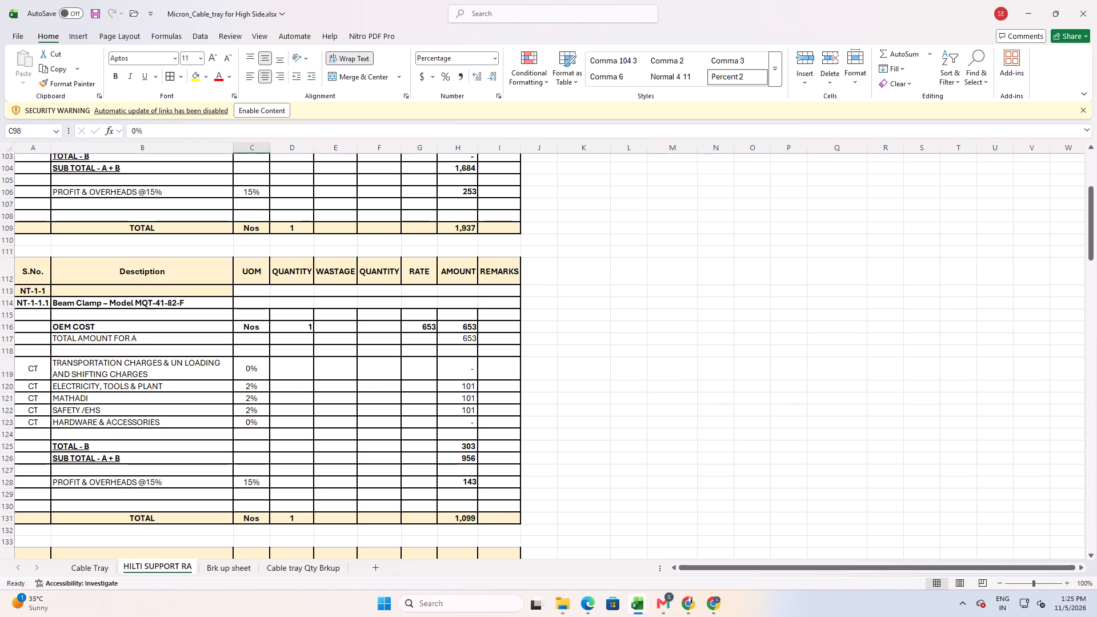
click(260, 371)
key(0)
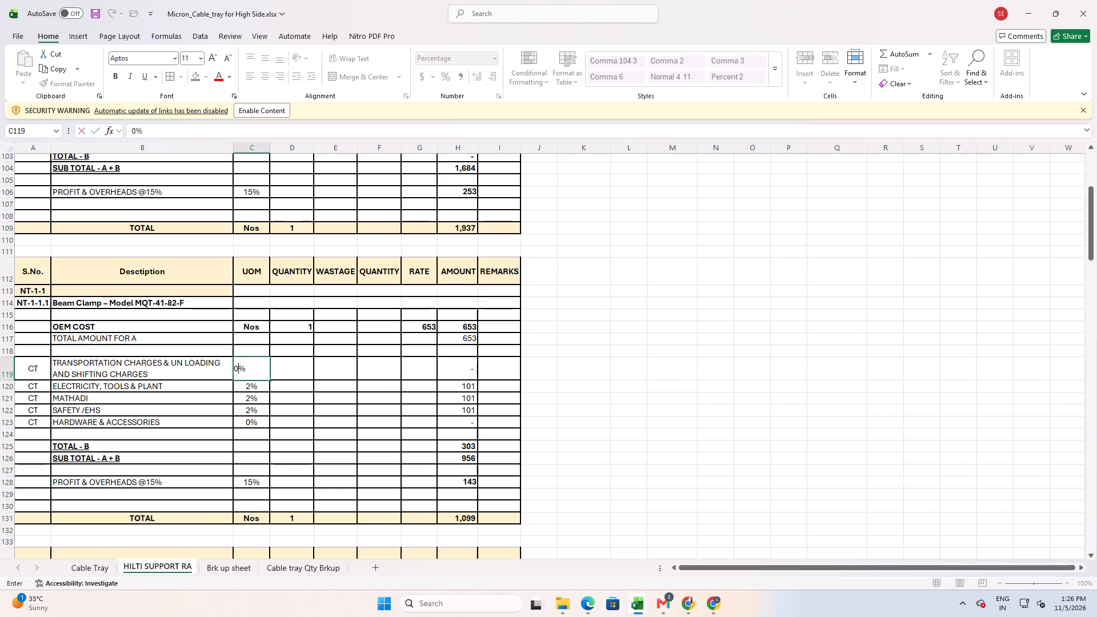
key(Return)
key(0)
key(Return)
key(0)
key(Return)
key(0)
key(Return)
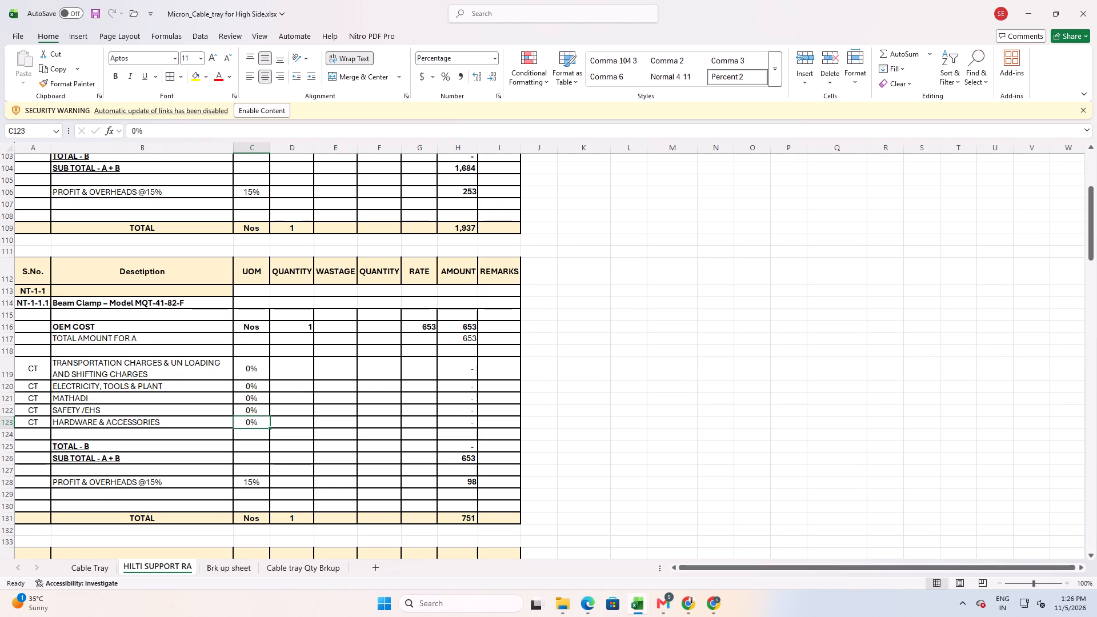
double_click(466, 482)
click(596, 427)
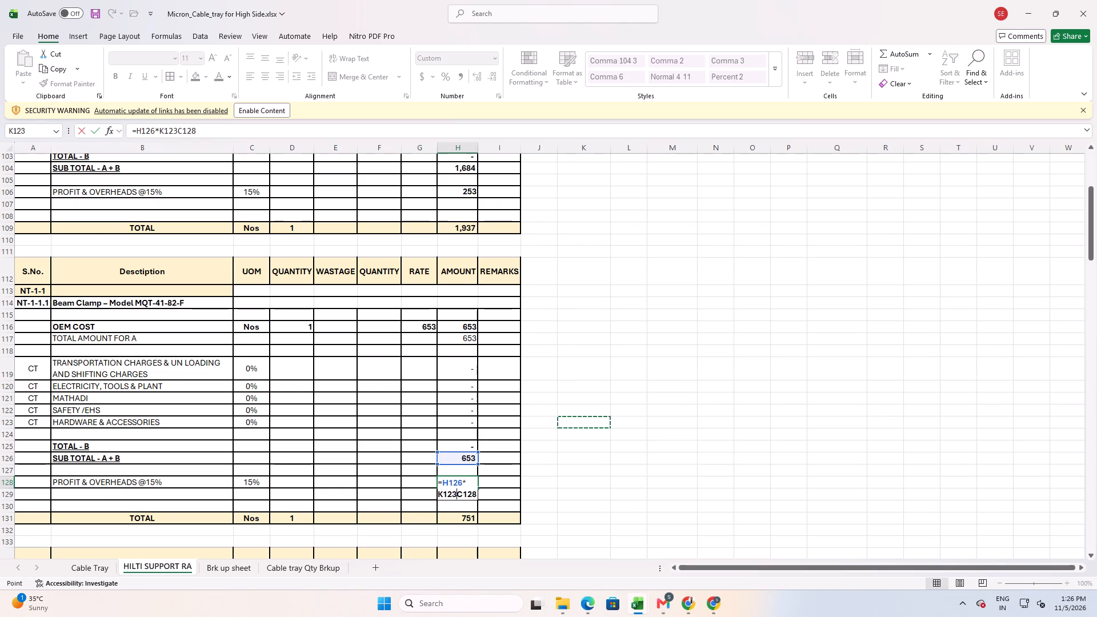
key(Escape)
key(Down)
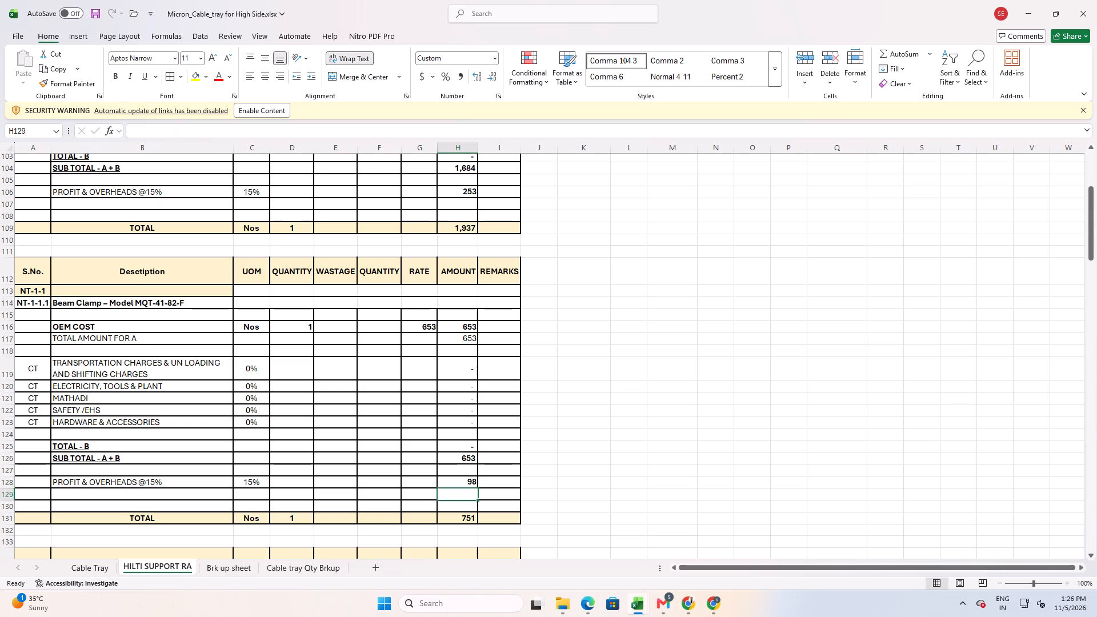
Set the L-Clamp's transportation, electricity, mathadi, safety and hardware percentages to 0%.
scroll(562, 419, down, 10)
click(253, 201)
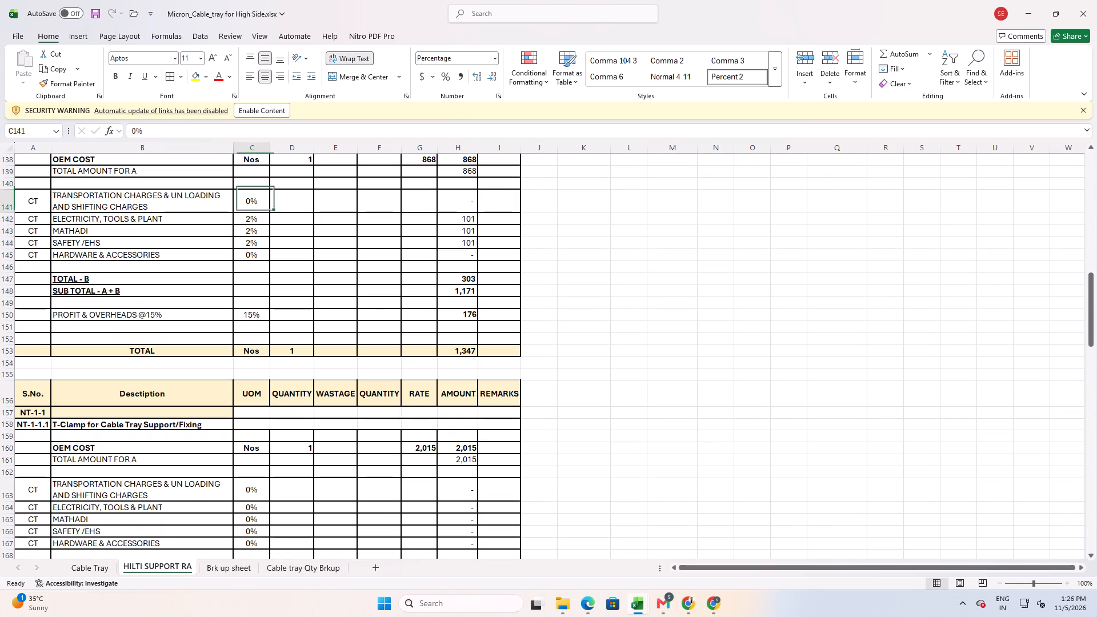
click(246, 216)
click(258, 209)
key(0)
key(Return)
text(000)
key(Return)
key(0)
key(Return)
key(0)
key(Return)
key(0)
key(Return)
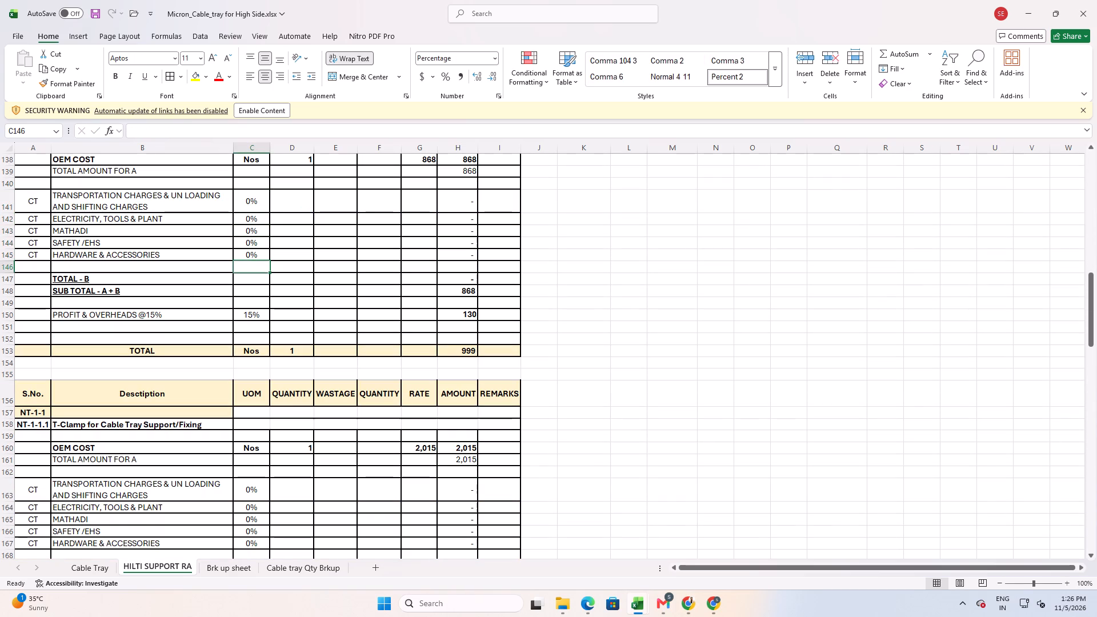
Check the L-Clamp's profit and total amount formulas, and review the T-Clamp rate analysis below it.
scroll(337, 305, down, 1)
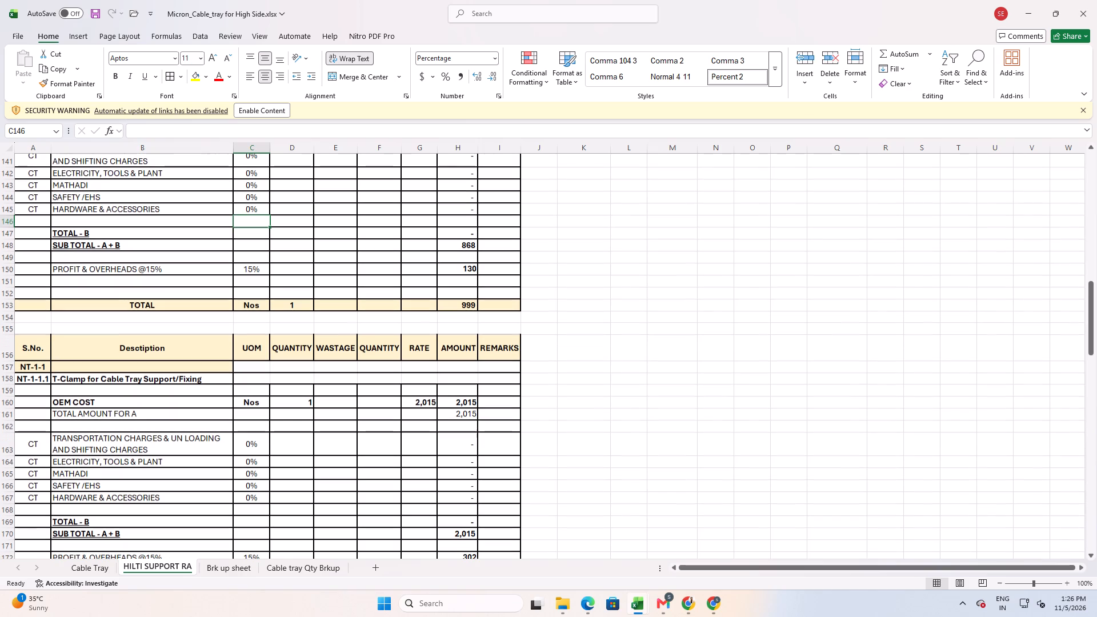
double_click(465, 271)
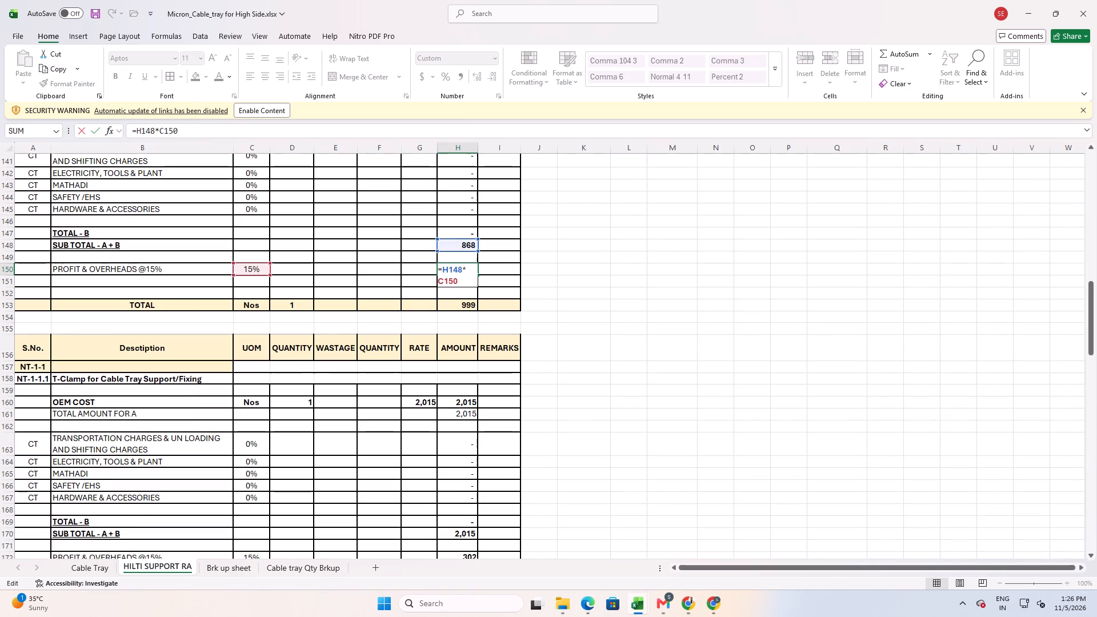
key(Escape)
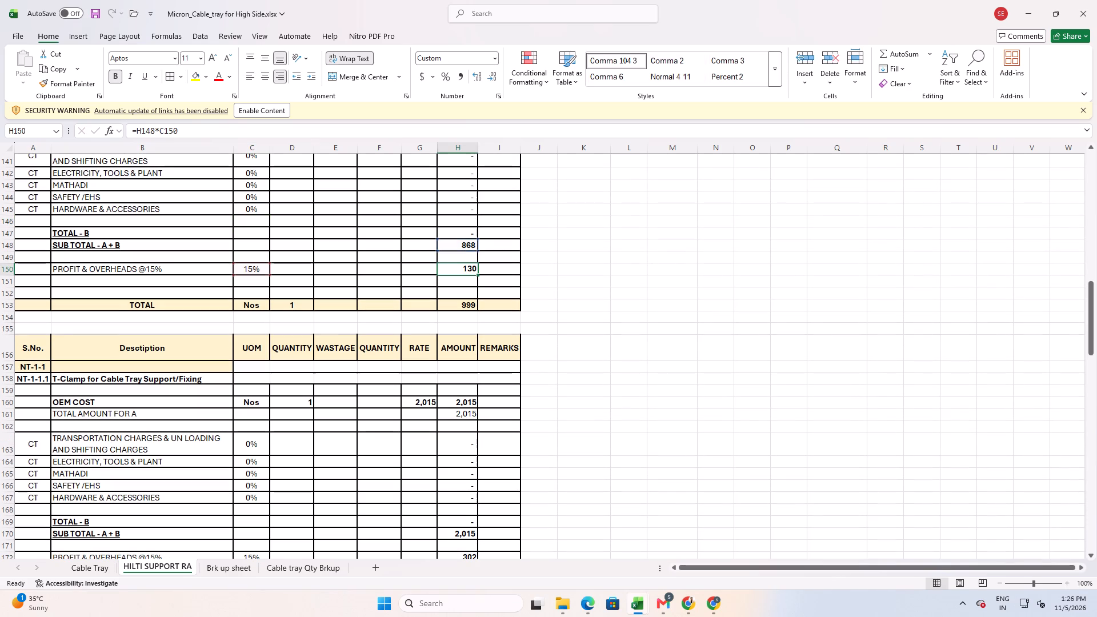
double_click(470, 303)
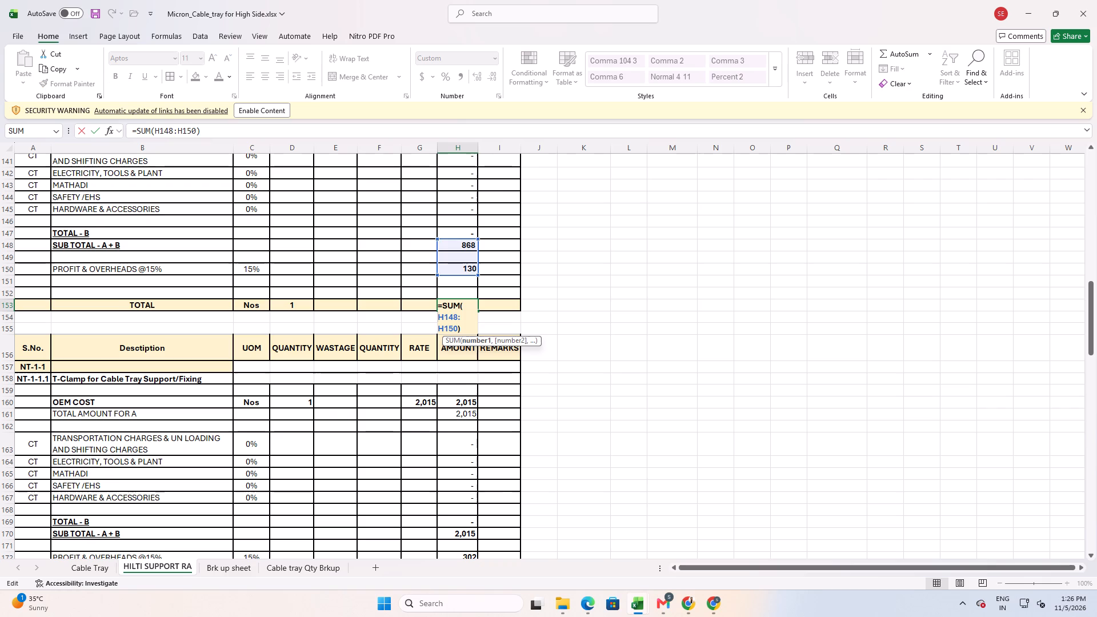
key(Escape)
scroll(462, 371, up, 2)
scroll(463, 380, down, 6)
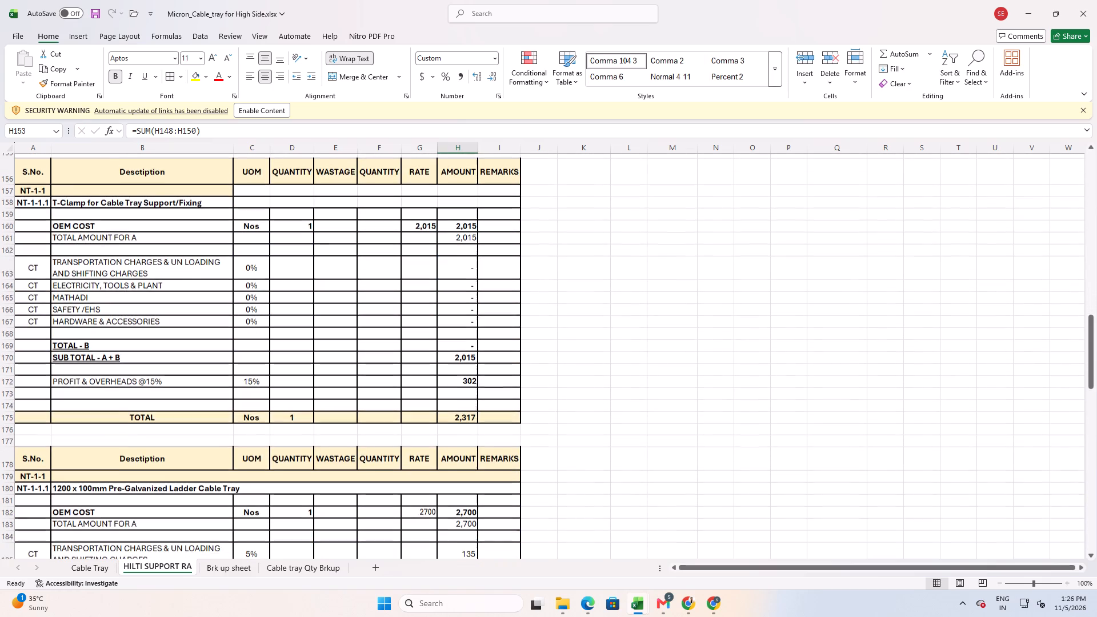
Check the T-Clamp's profit and overheads formula and the 1200 x 100mm ladder cable tray's installation charges formula.
double_click(469, 374)
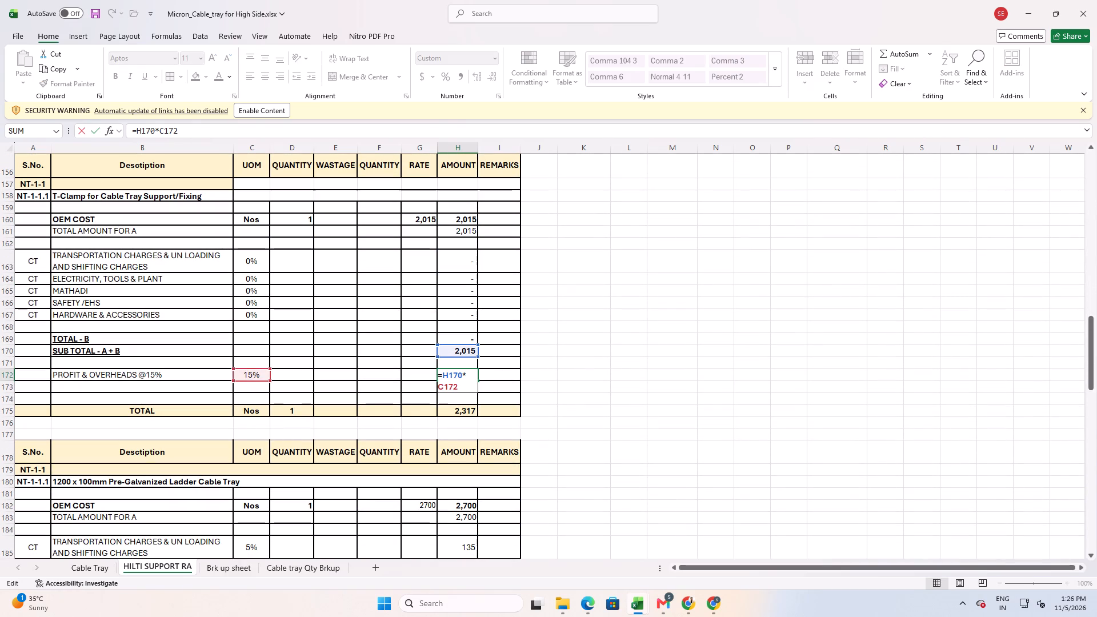
click(467, 442)
key(Escape)
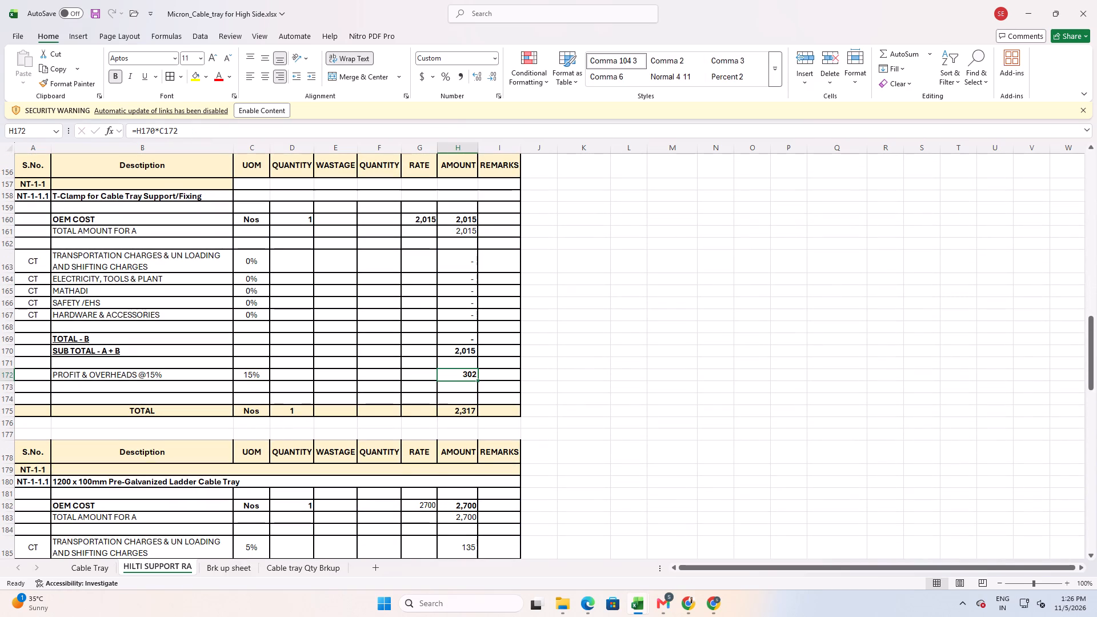
scroll(501, 391, down, 9)
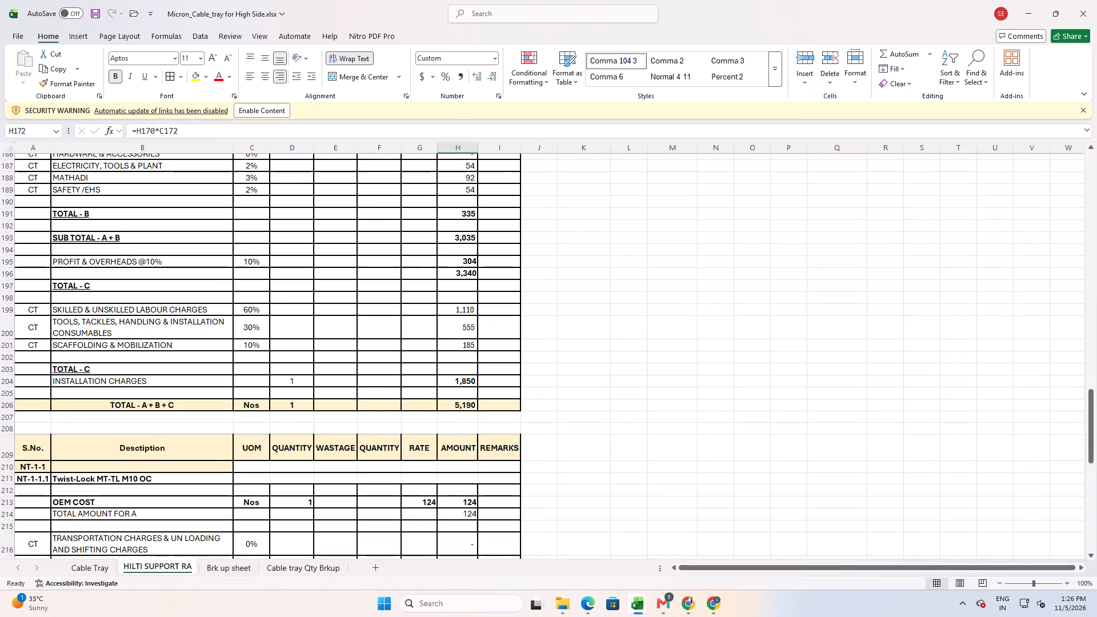
double_click(473, 380)
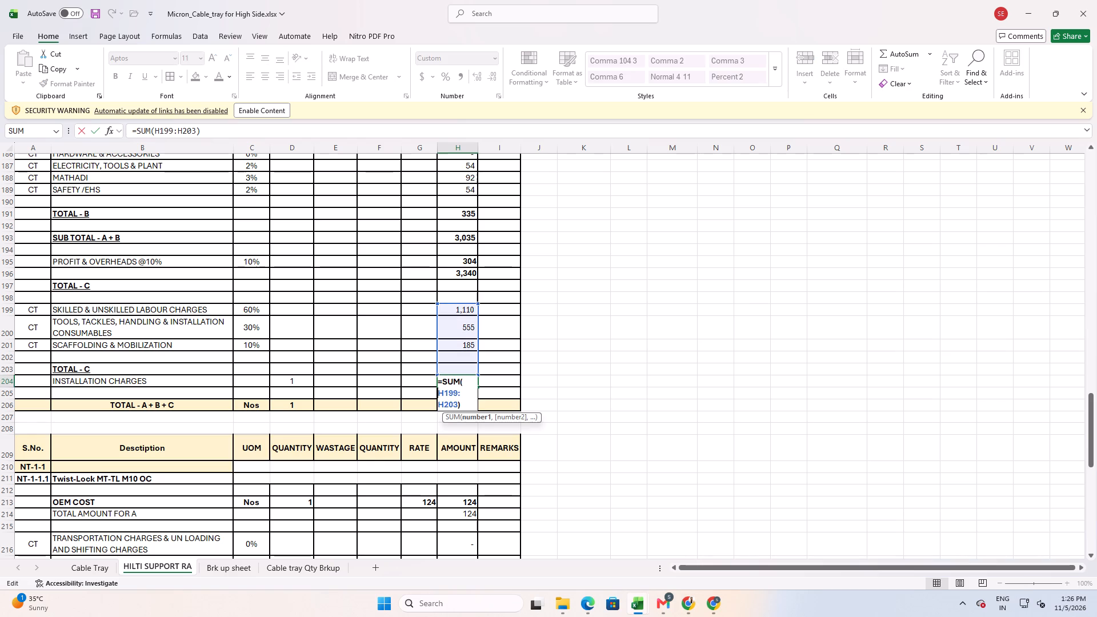
click(374, 341)
key(Escape)
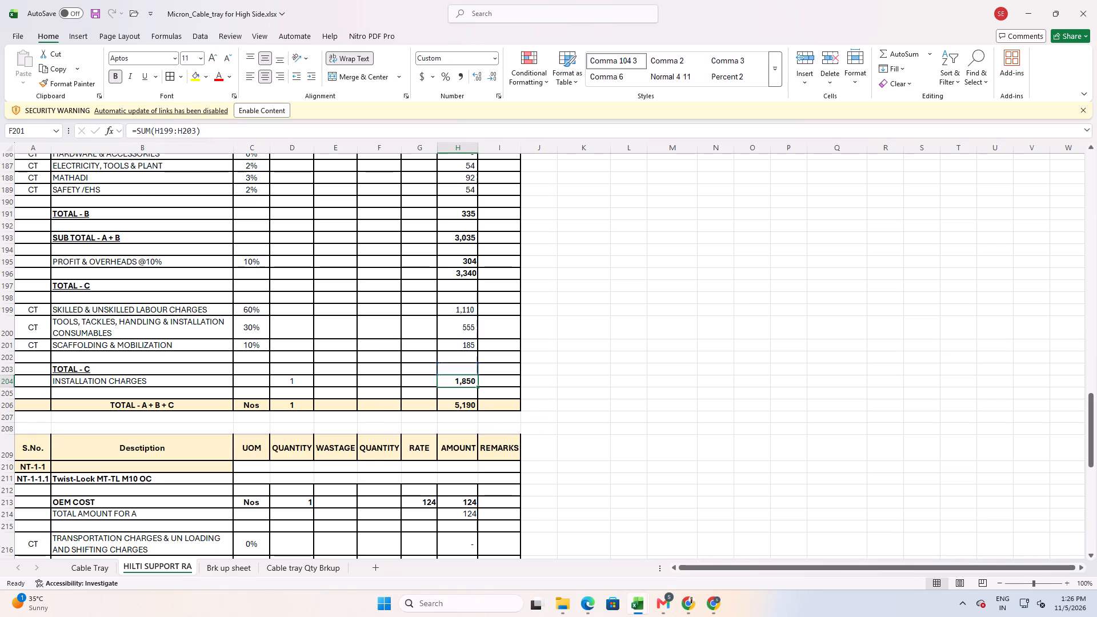
On the Cable Tray sheet, clear the T-Clamp's two rate cells and delete its whole item row.
click(106, 575)
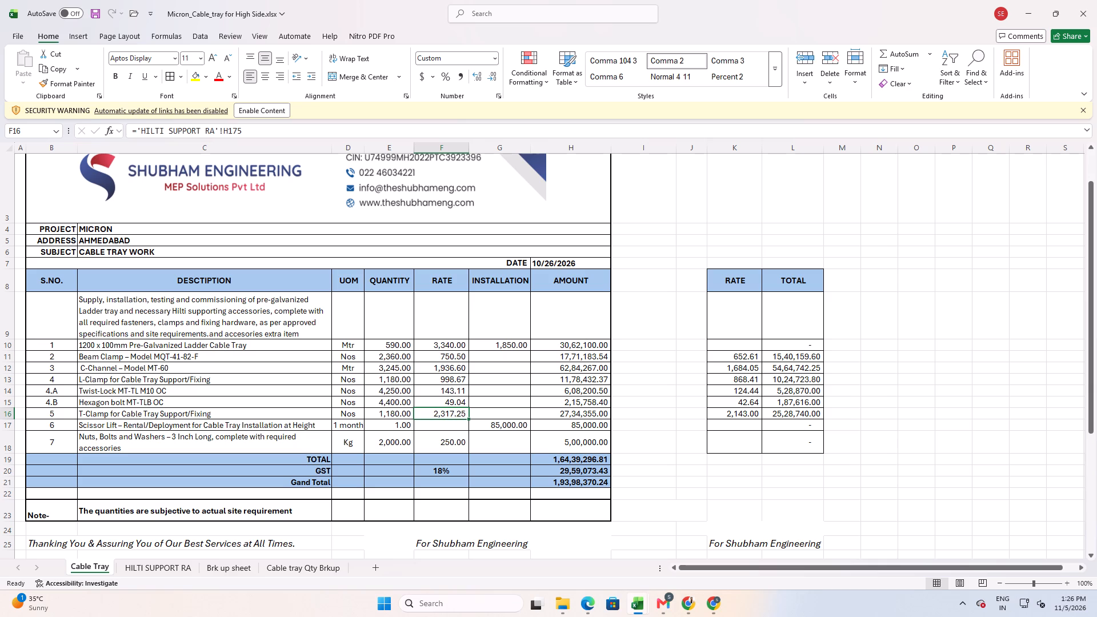
key(Delete)
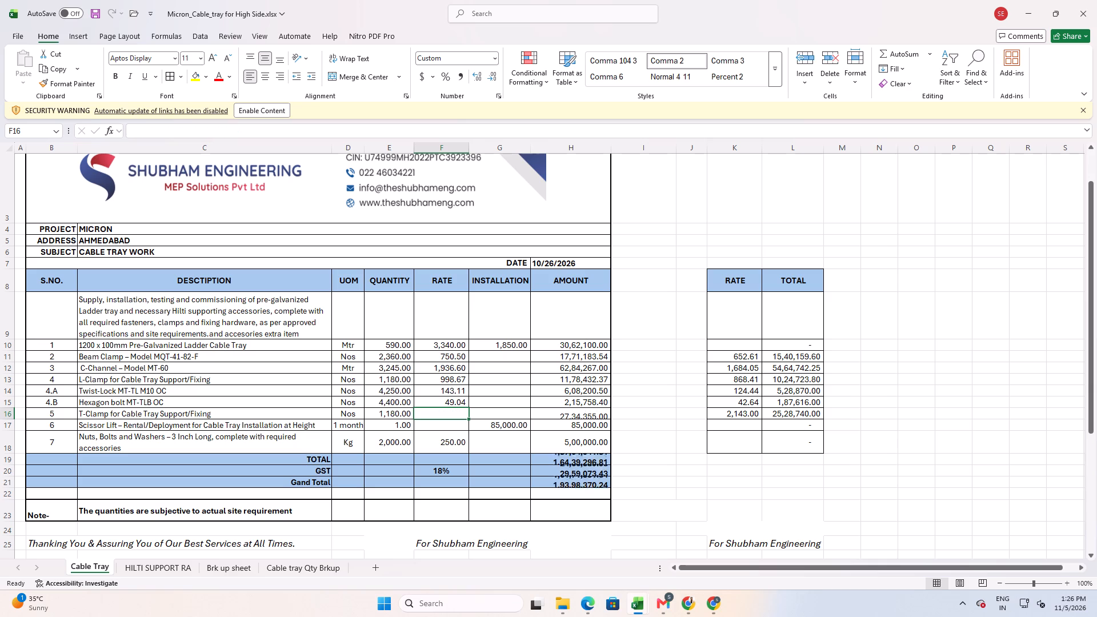
click(730, 412)
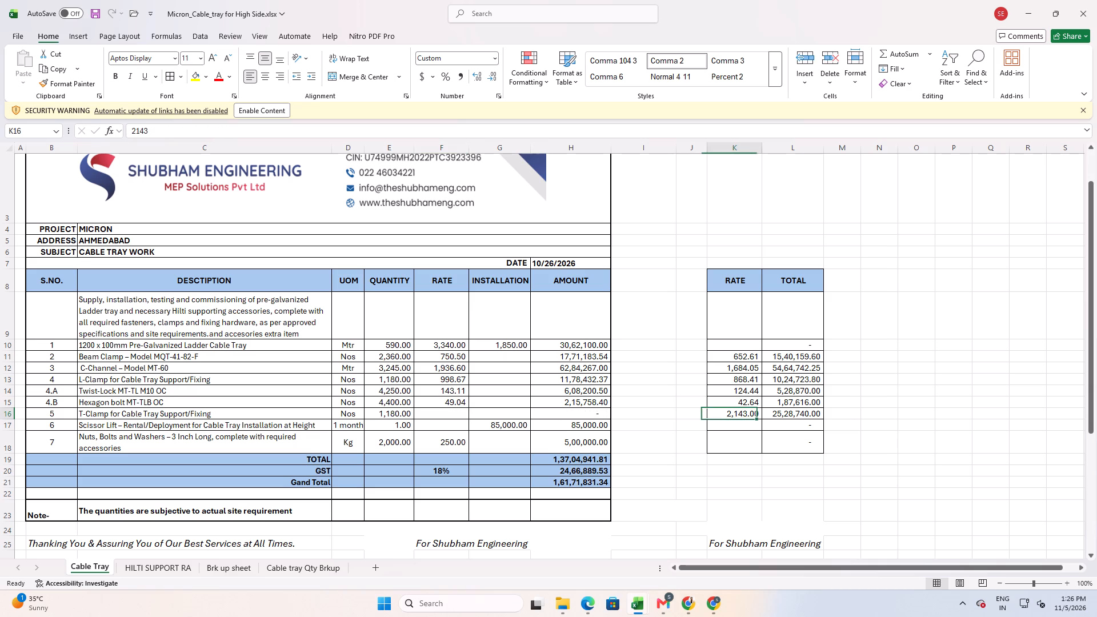
key(Delete)
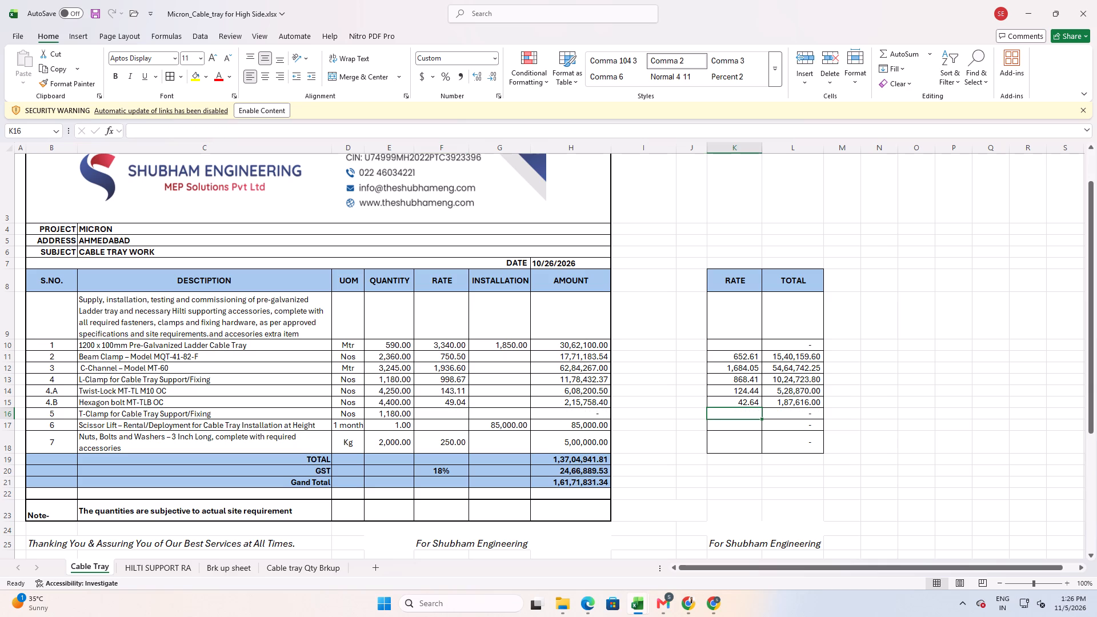
click(5, 413)
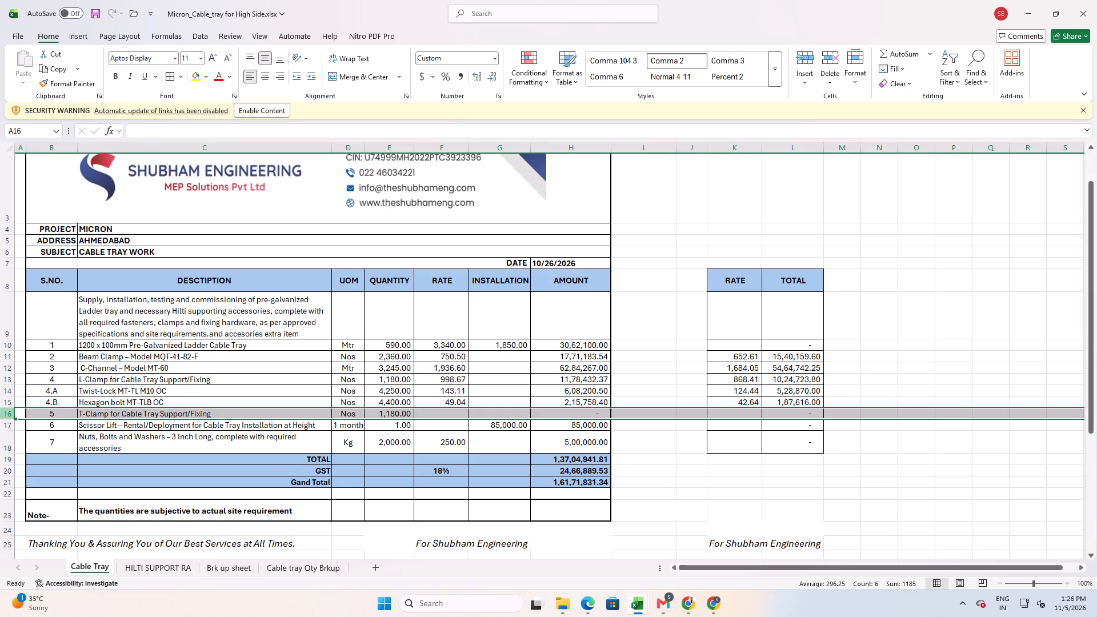
key(ctrl+minus)
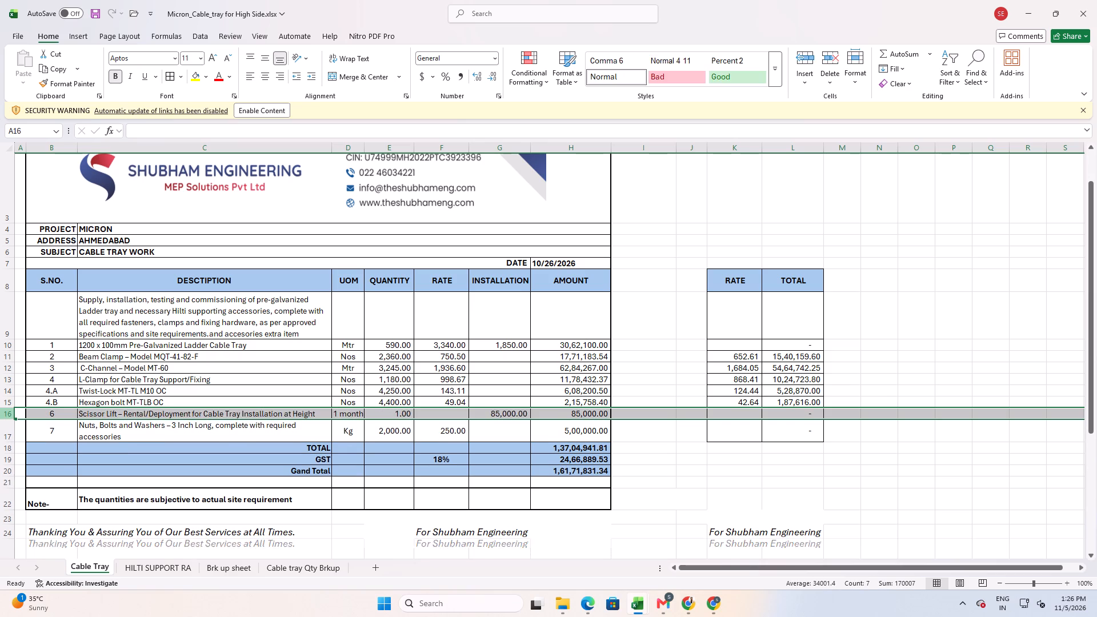
click(176, 373)
click(185, 346)
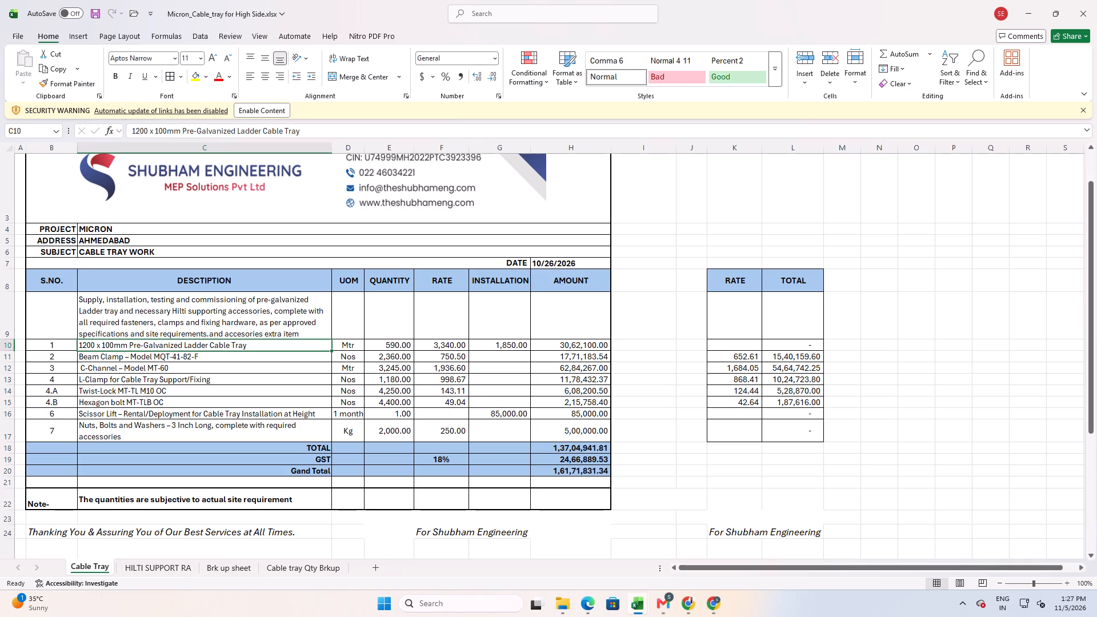
Review the HILTI SUPPORT RA rate analyses, including the Twist-Lock MT-TL M10 OC and Hexagon bolt MT-TLB OC charges and totals.
click(167, 565)
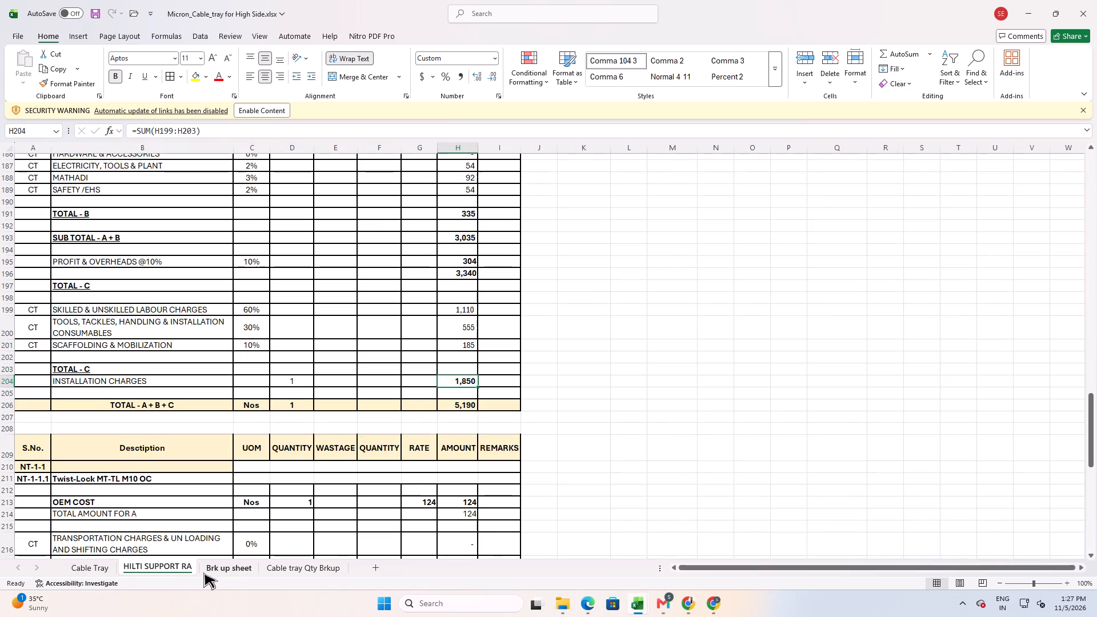
scroll(278, 415, down, 6)
click(458, 444)
scroll(459, 444, up, 6)
scroll(459, 444, down, 3)
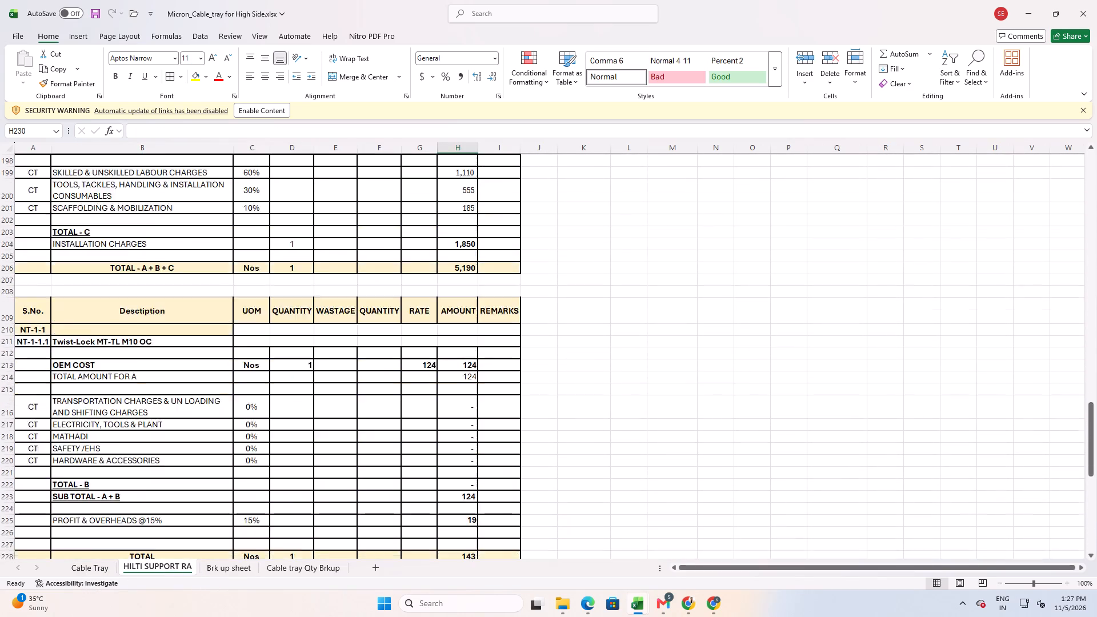
scroll(463, 449, down, 4)
drag(604, 367, 637, 468)
key(Delete)
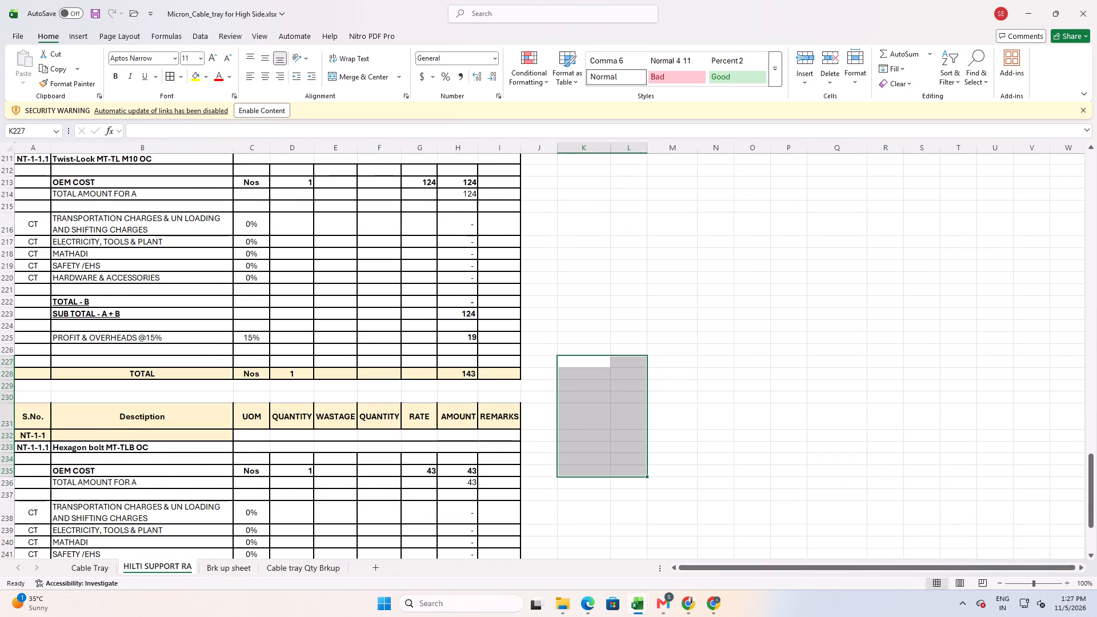
click(554, 287)
click(397, 334)
scroll(279, 341, down, 1)
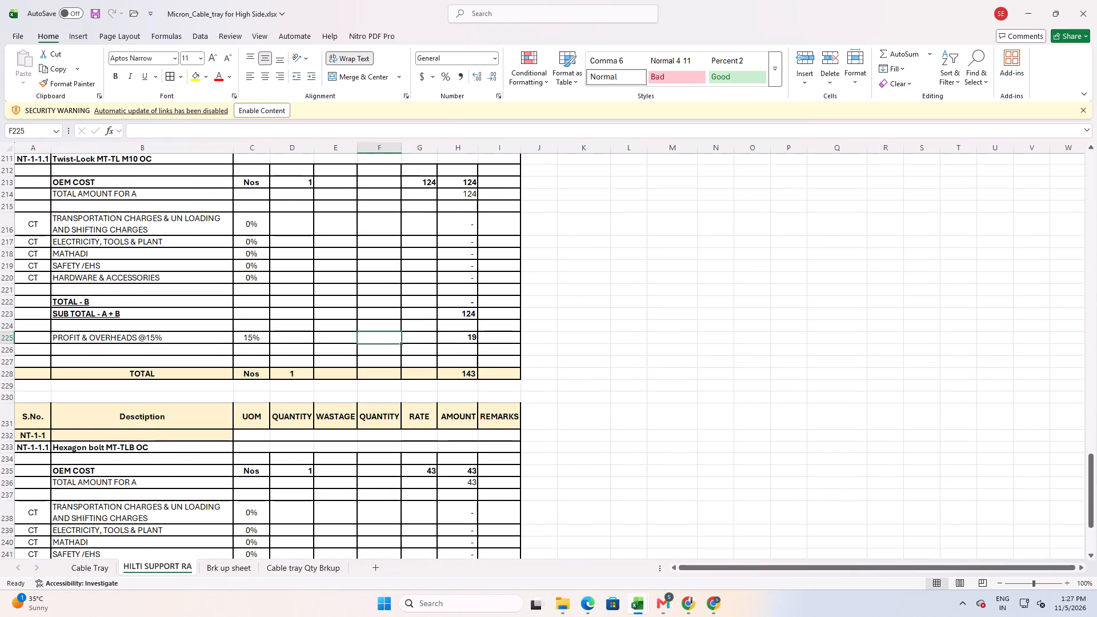
scroll(279, 346, down, 4)
scroll(279, 395, down, 3)
scroll(242, 422, up, 4)
middle_drag(314, 442, 312, 271)
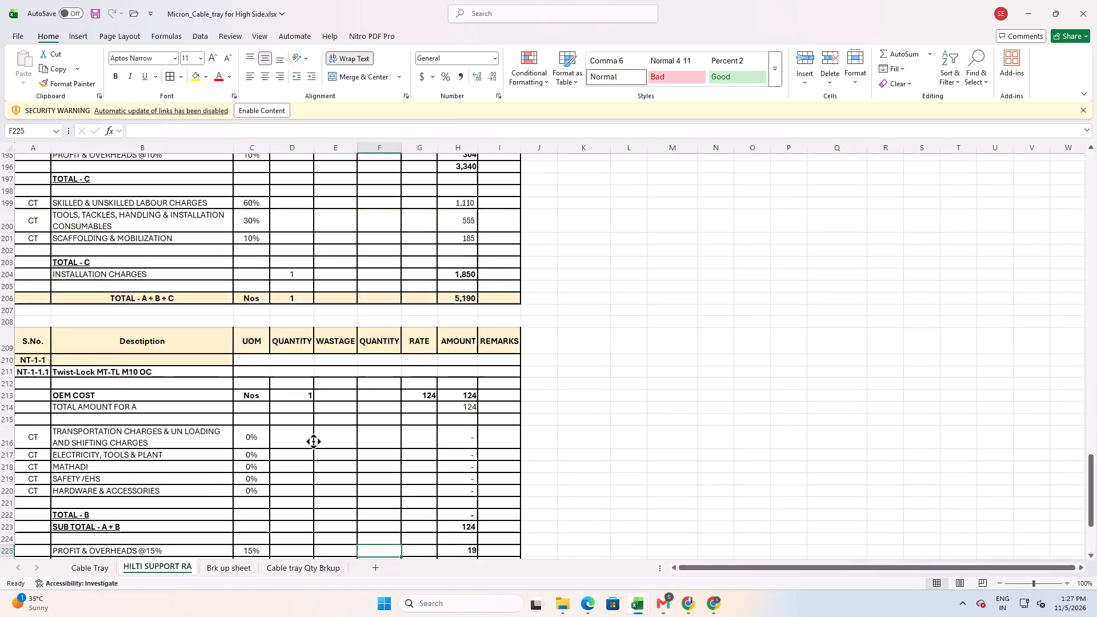
middle_drag(312, 271, 307, 186)
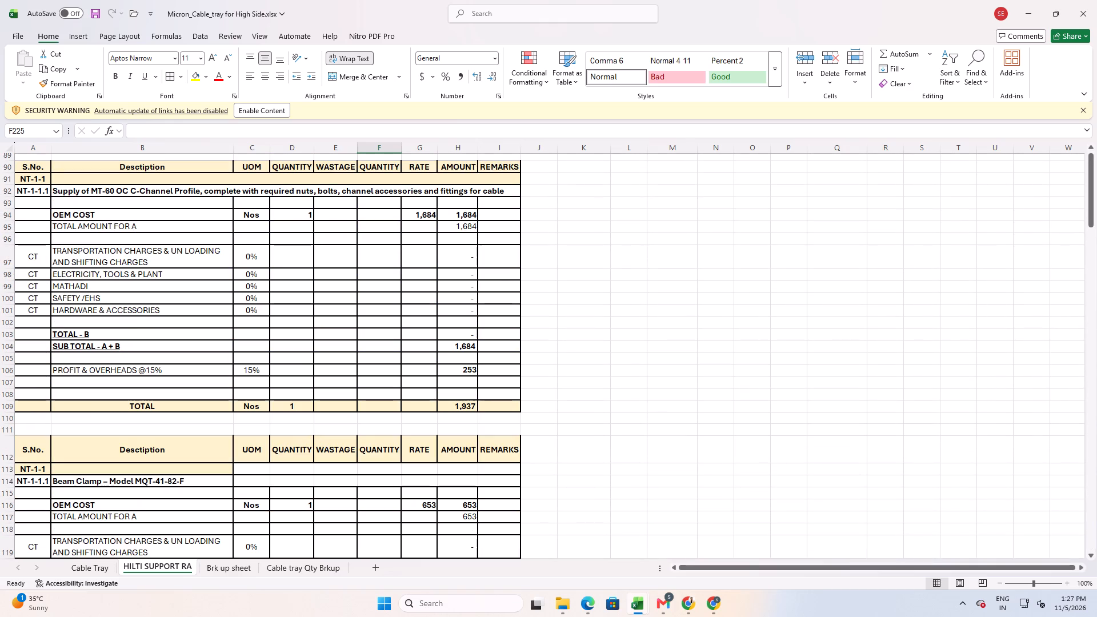
Review the side table's rates and totals for the Hilti items against the Cable Tray BOQ rows.
click(98, 565)
scroll(362, 424, up, 3)
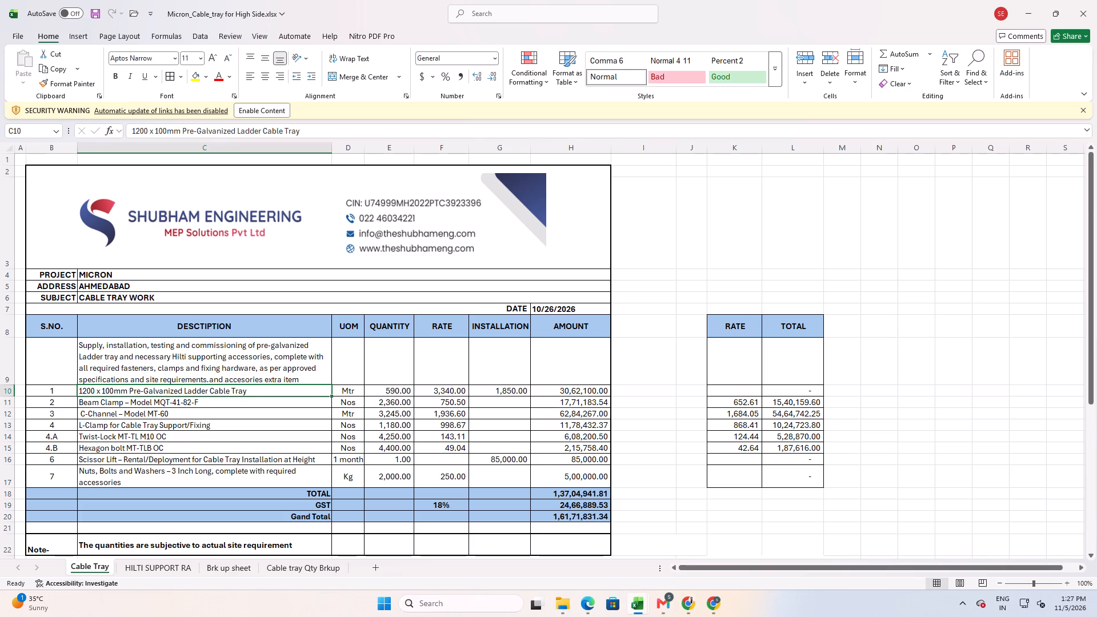
drag(755, 405, 774, 449)
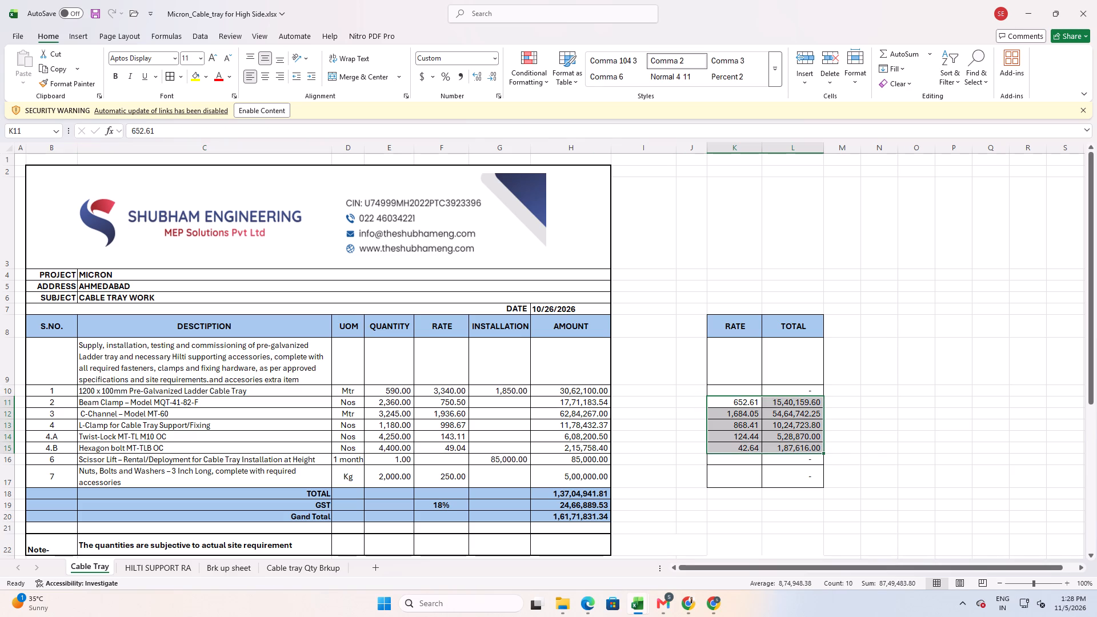
scroll(688, 414, up, 1)
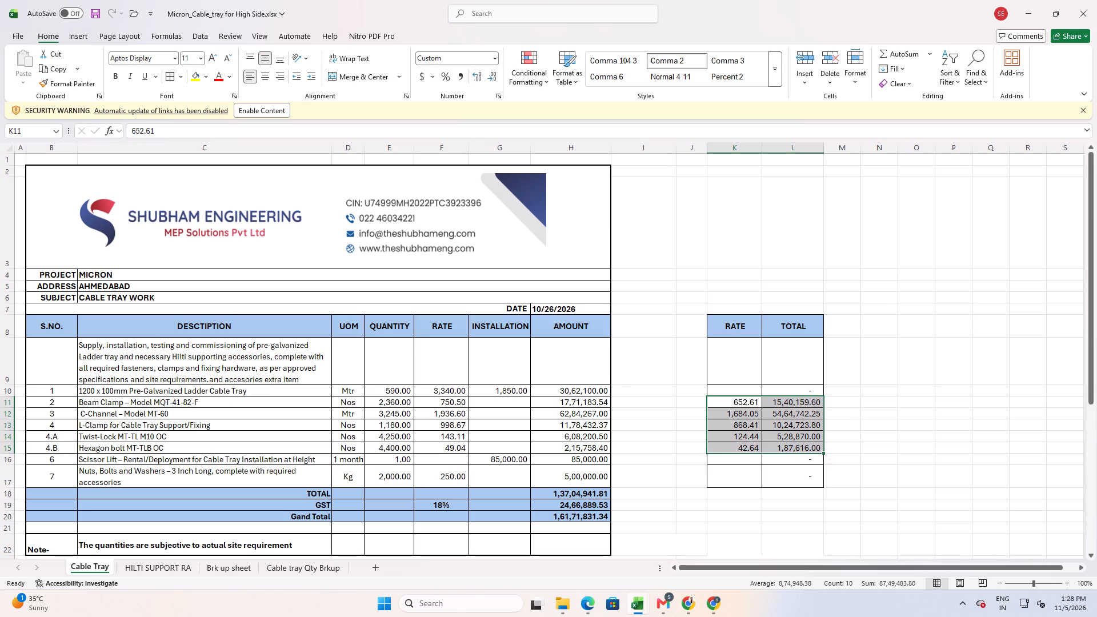
click(682, 468)
click(738, 458)
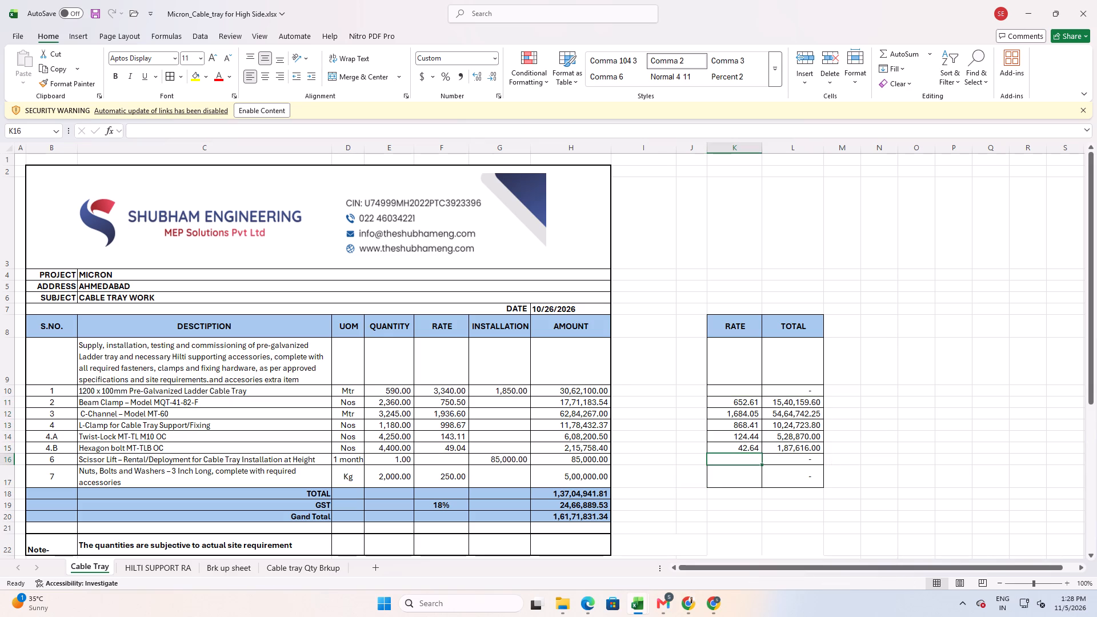
drag(756, 450, 763, 453)
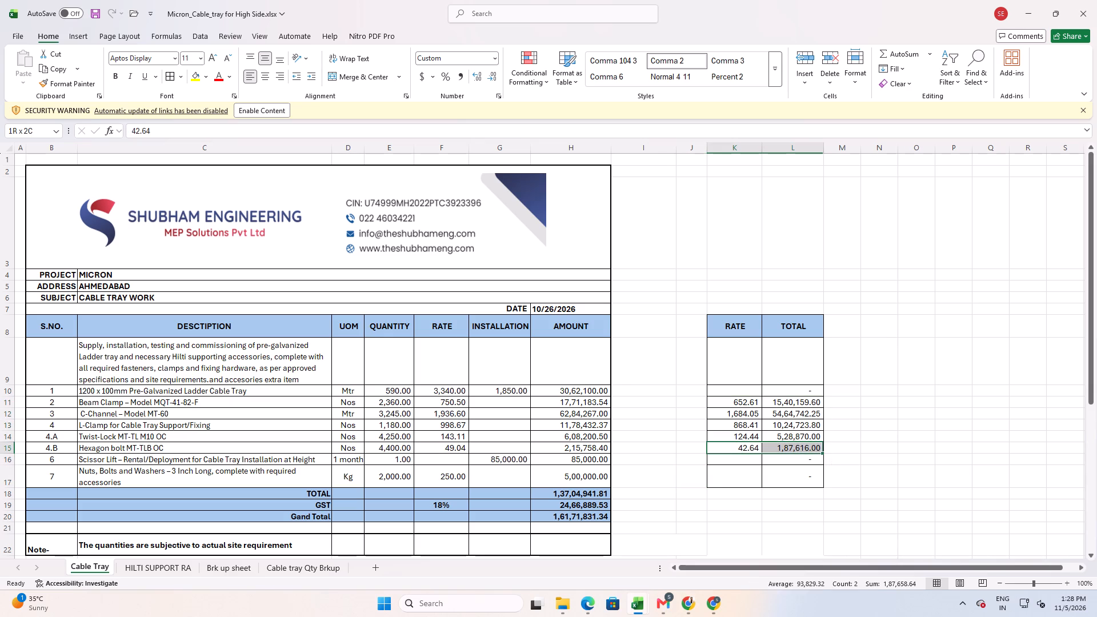
drag(763, 453, 763, 450)
click(733, 476)
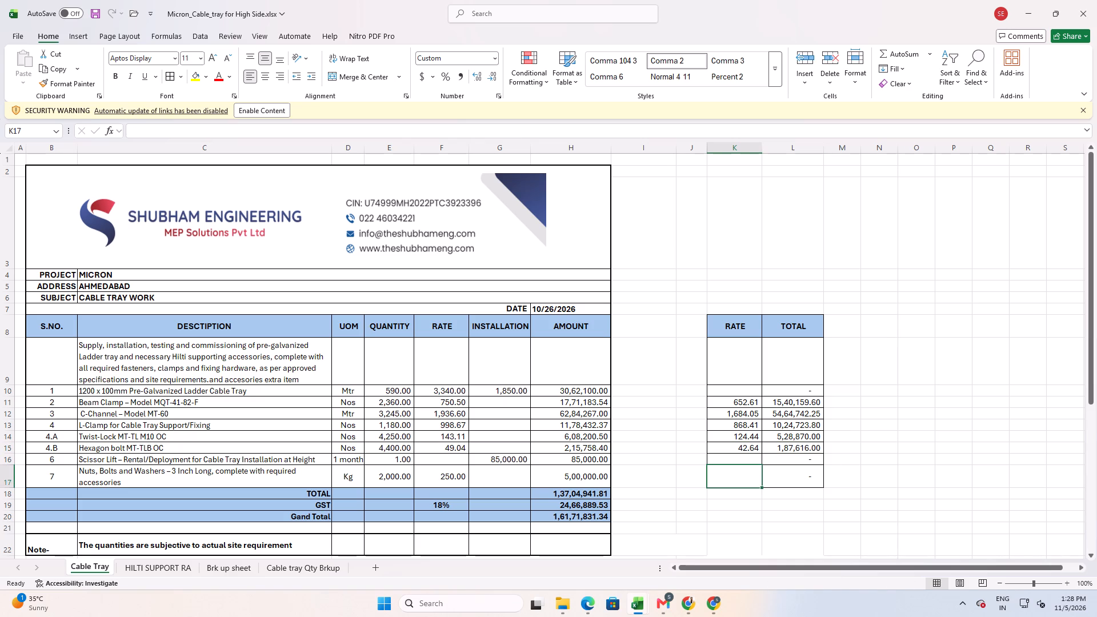
scroll(663, 502, down, 1)
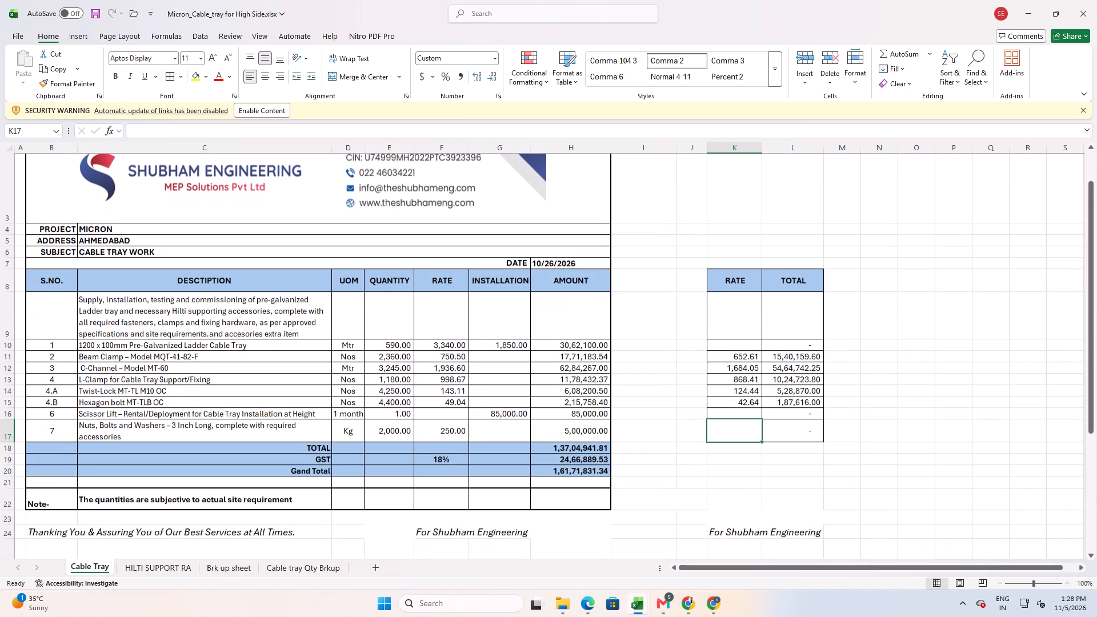
Delete the Nuts, Bolts and Washers item row from the Cable Tray BOQ.
double_click(456, 431)
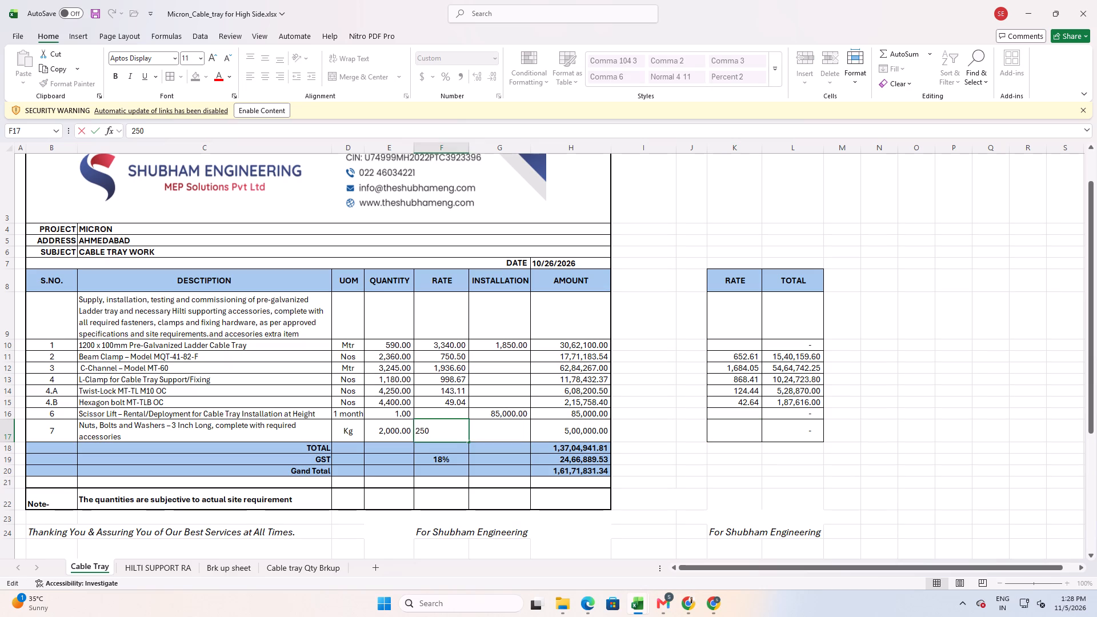
click(453, 471)
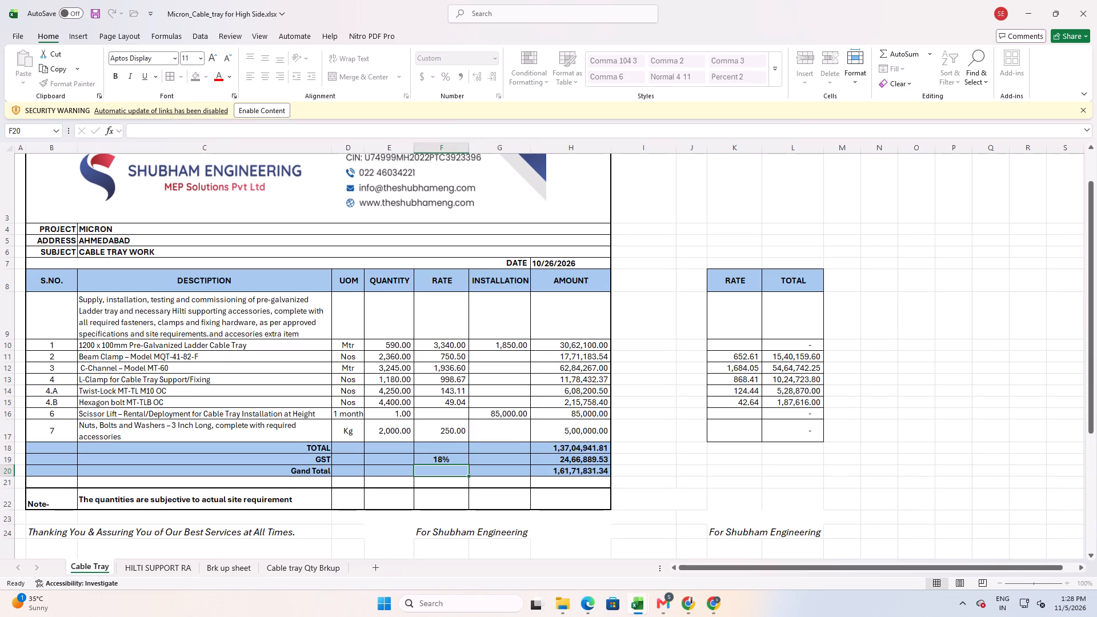
click(458, 431)
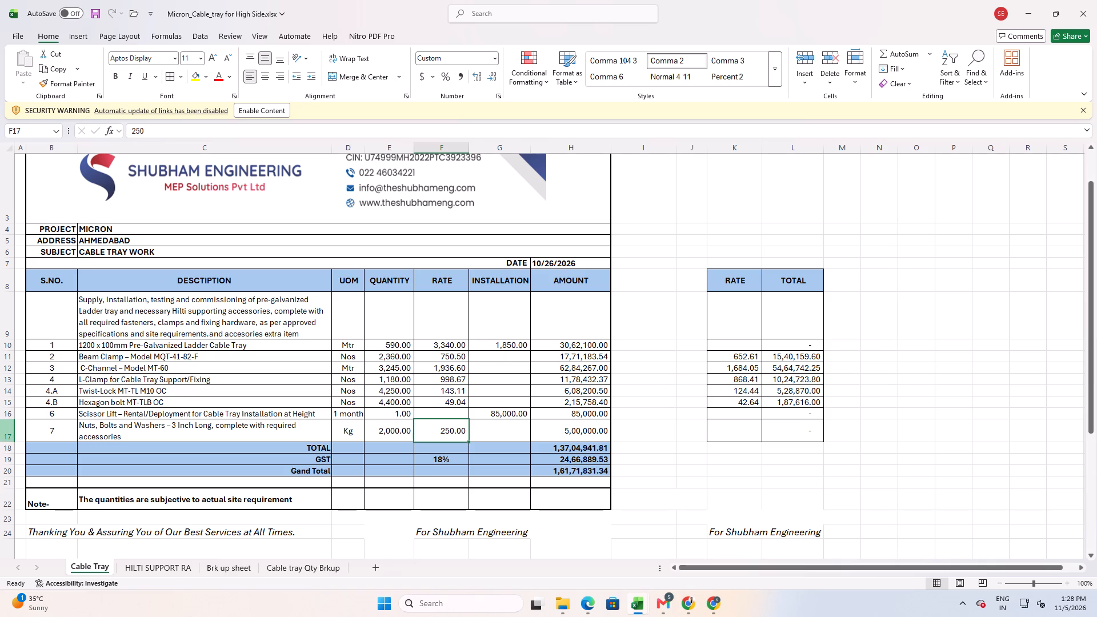
click(456, 430)
click(0, 424)
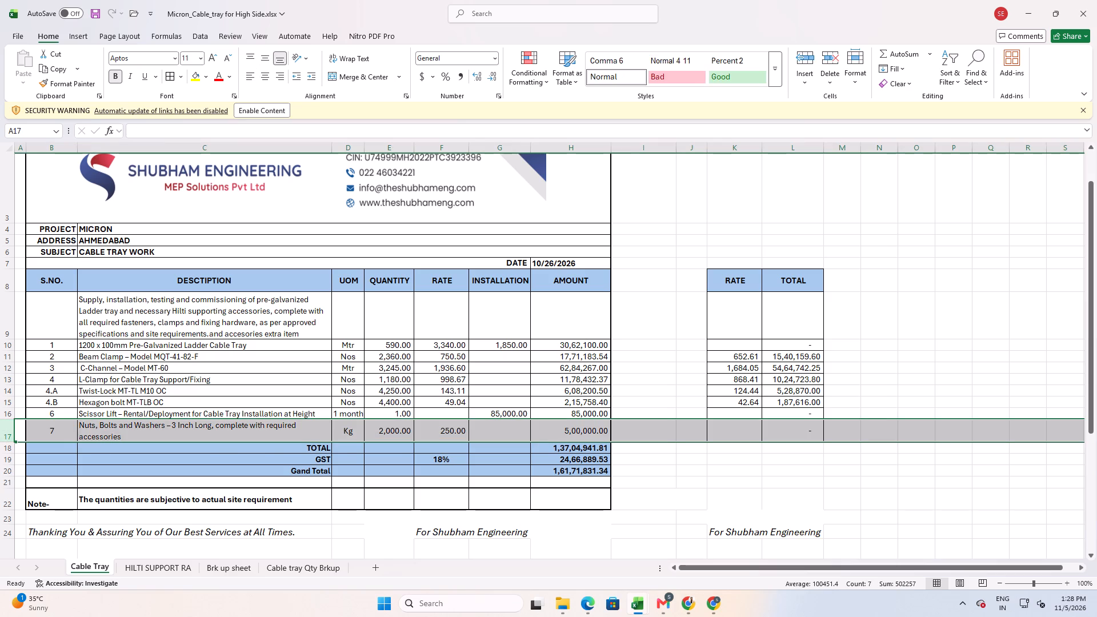
key(ctrl+minus)
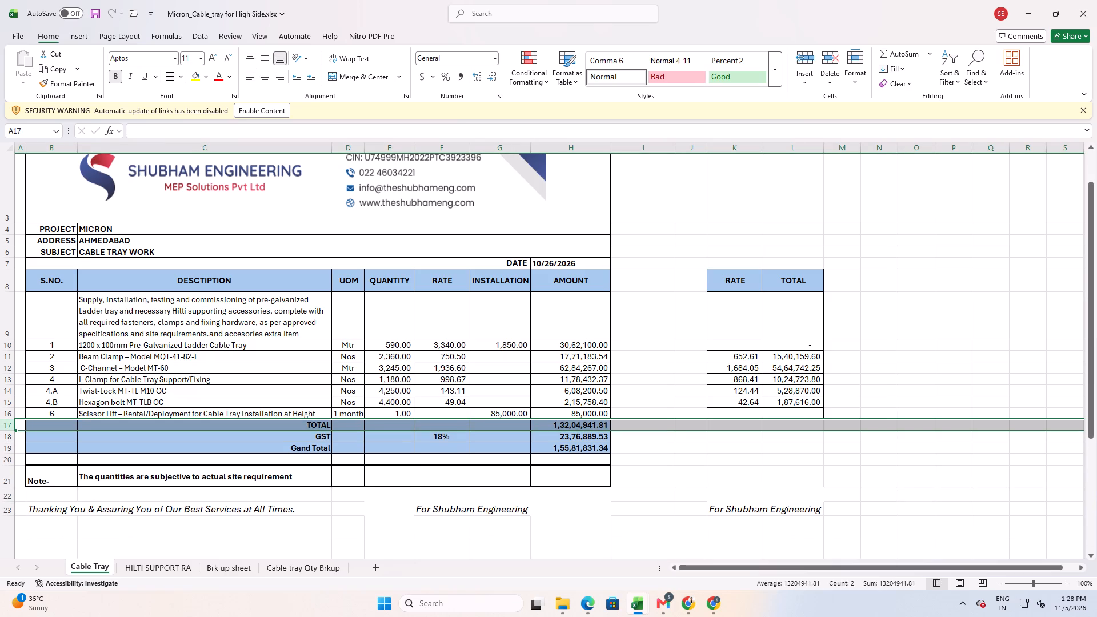
Check the scissor lift item, the ladder cable tray's rate and installation values, and the Hilti items' rates in the BOQ.
click(106, 411)
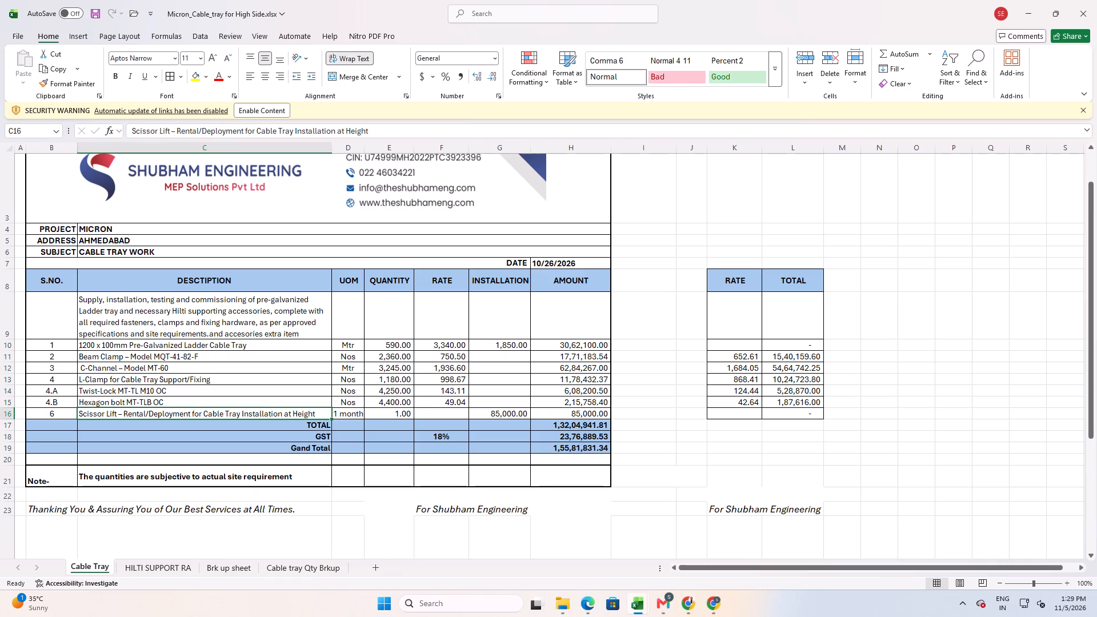
drag(437, 344, 510, 348)
click(509, 359)
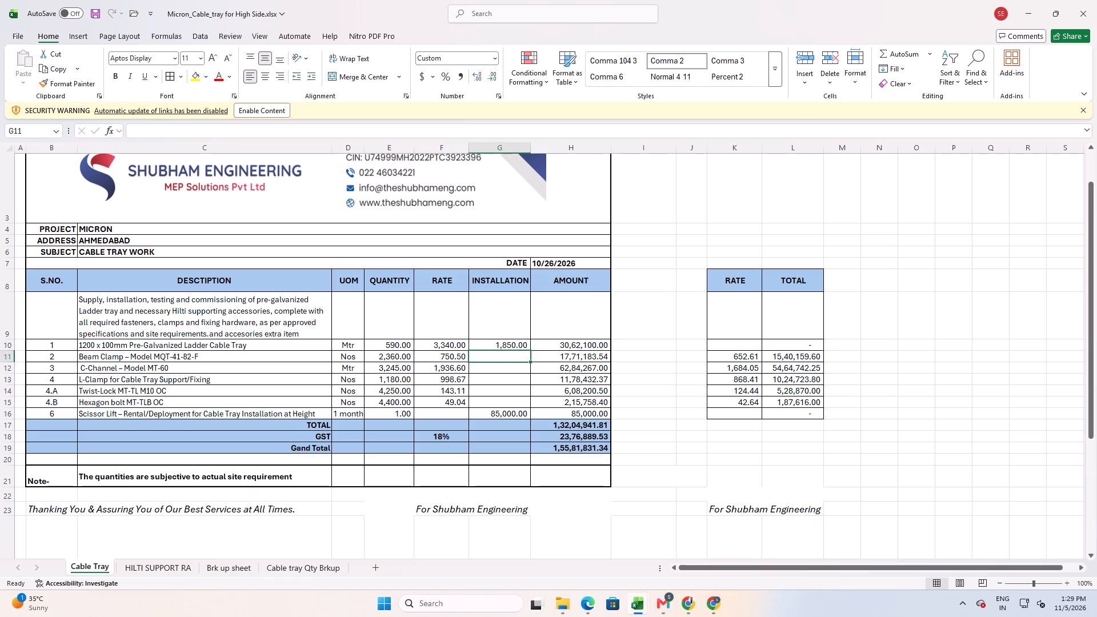
drag(453, 360, 464, 401)
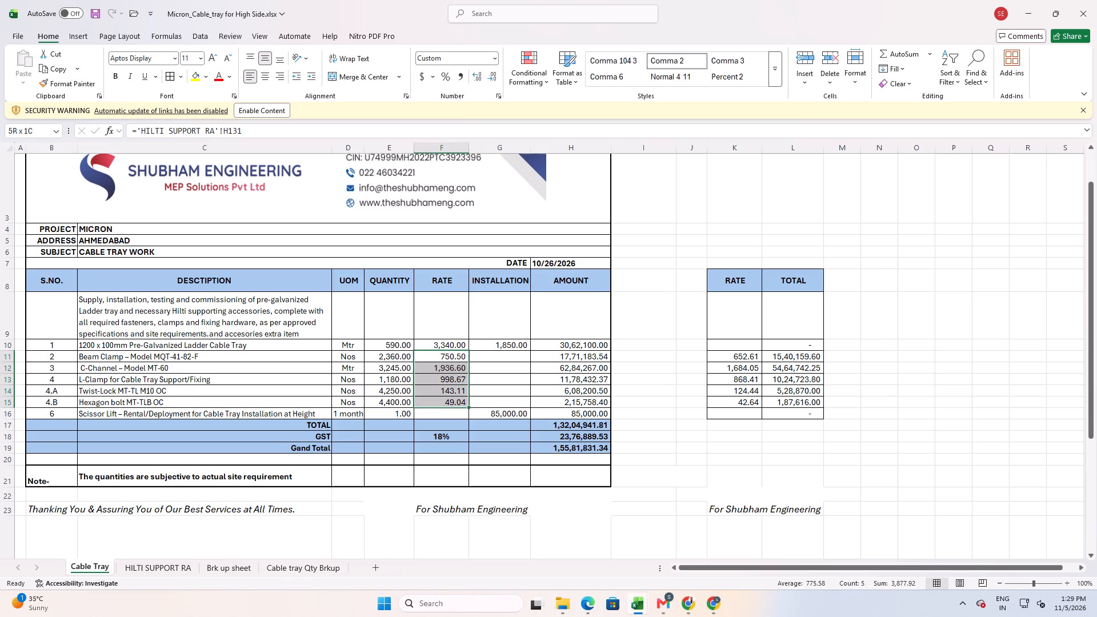
Undo the deletion of the Nuts, Bolts and Washers row in the Cable Tray BOQ.
drag(464, 401, 464, 402)
click(233, 419)
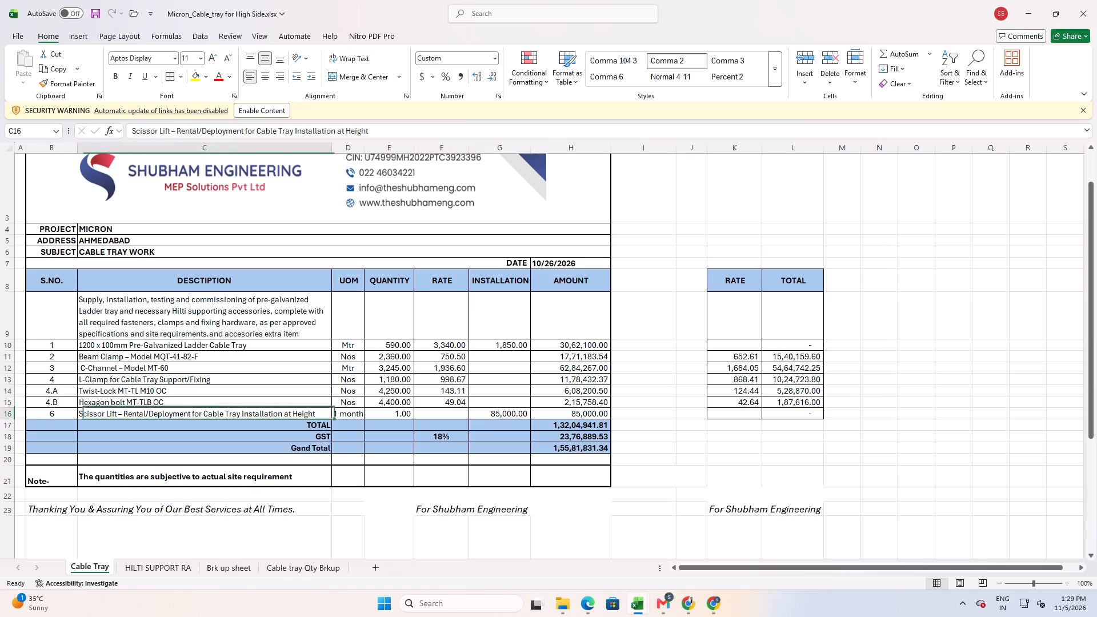
click(520, 410)
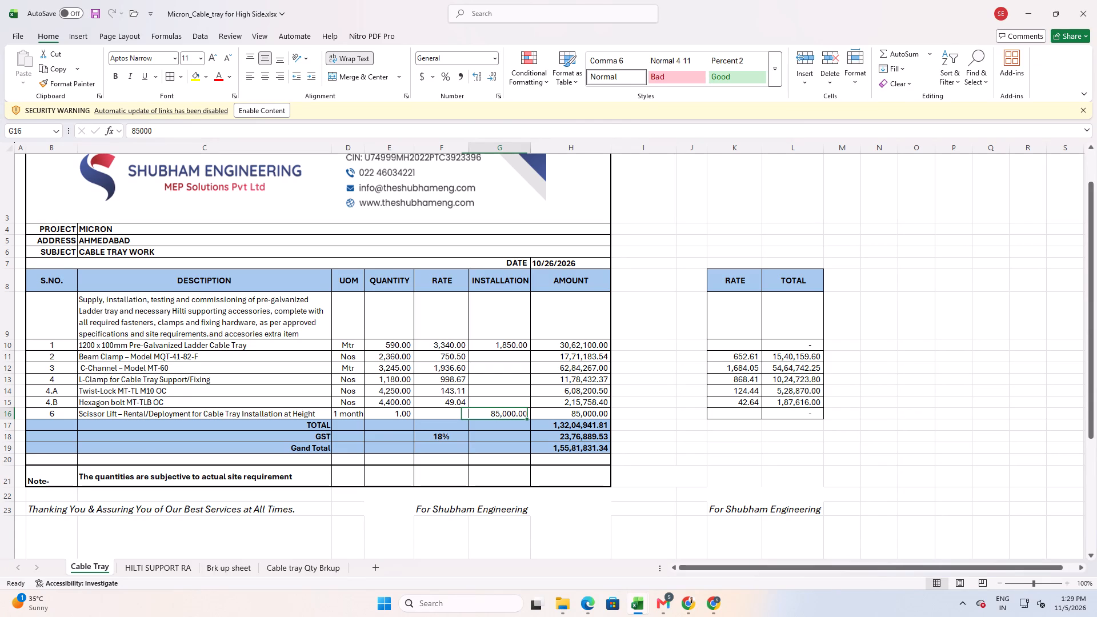
key(ctrl+z)
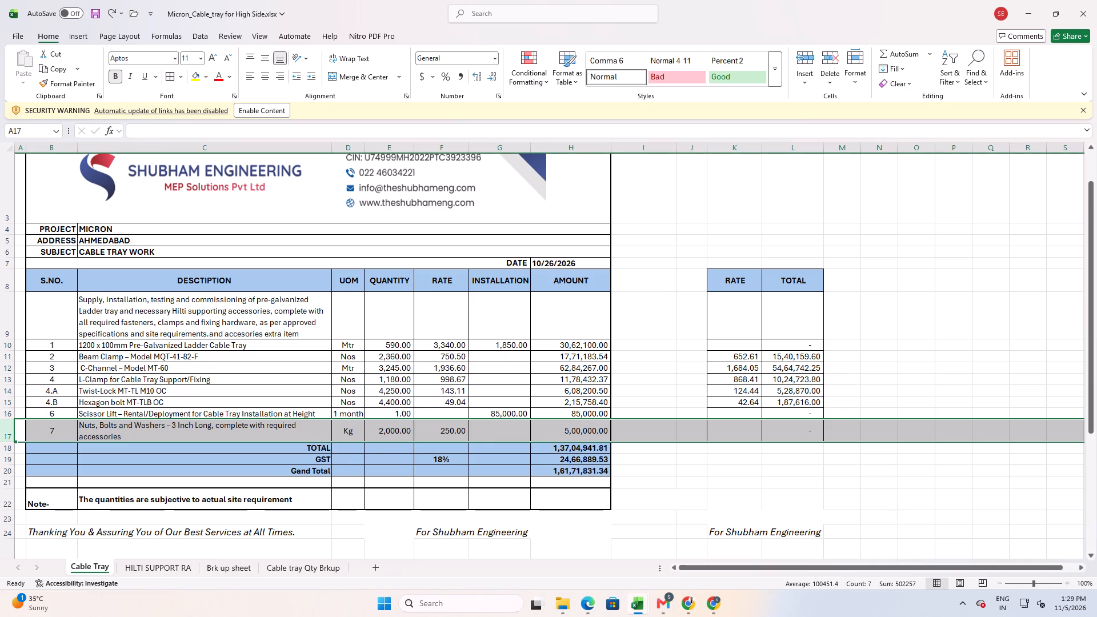
Set the Nuts, Bolts and Washers item's rate to 150.
click(198, 448)
click(199, 432)
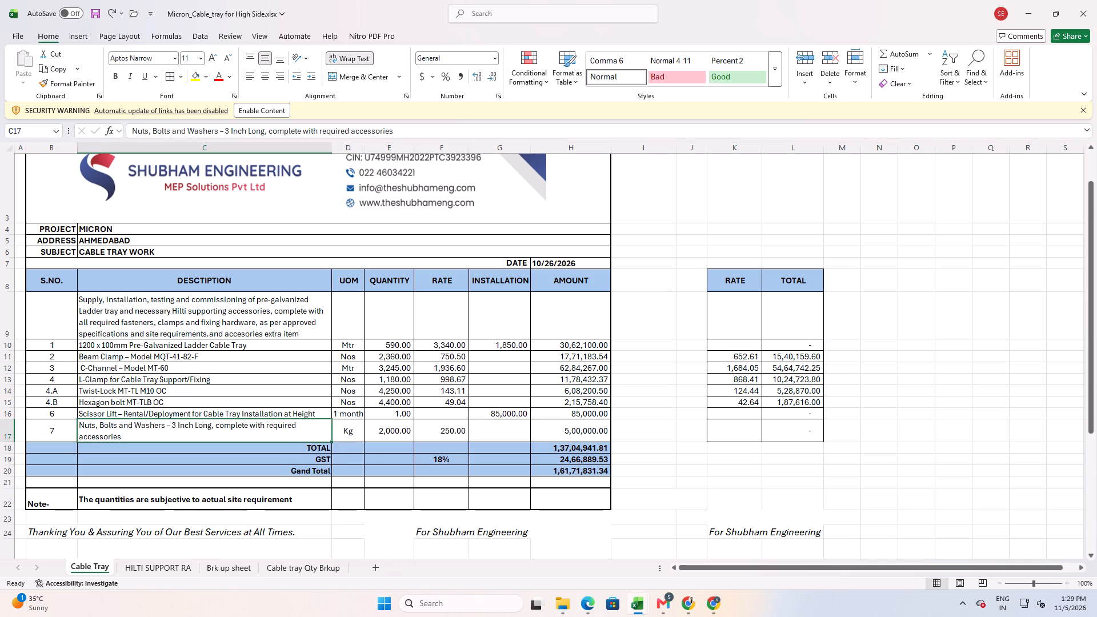
click(450, 431)
text(150)
key(Return)
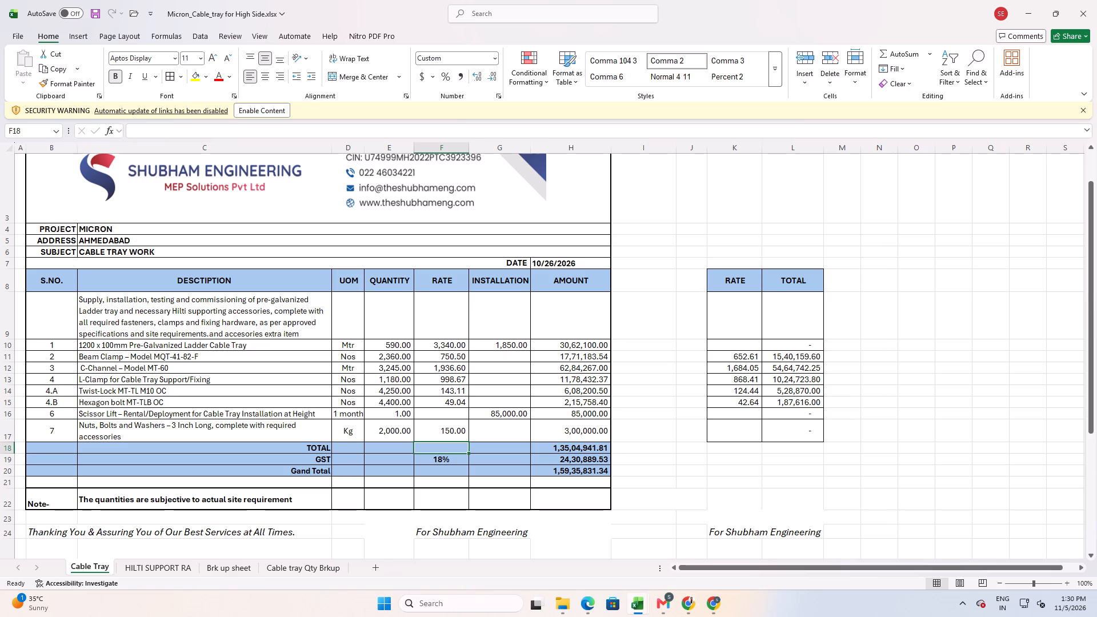
Append "(Local)" to the end of the Nuts, Bolts and Washers item description.
double_click(144, 432)
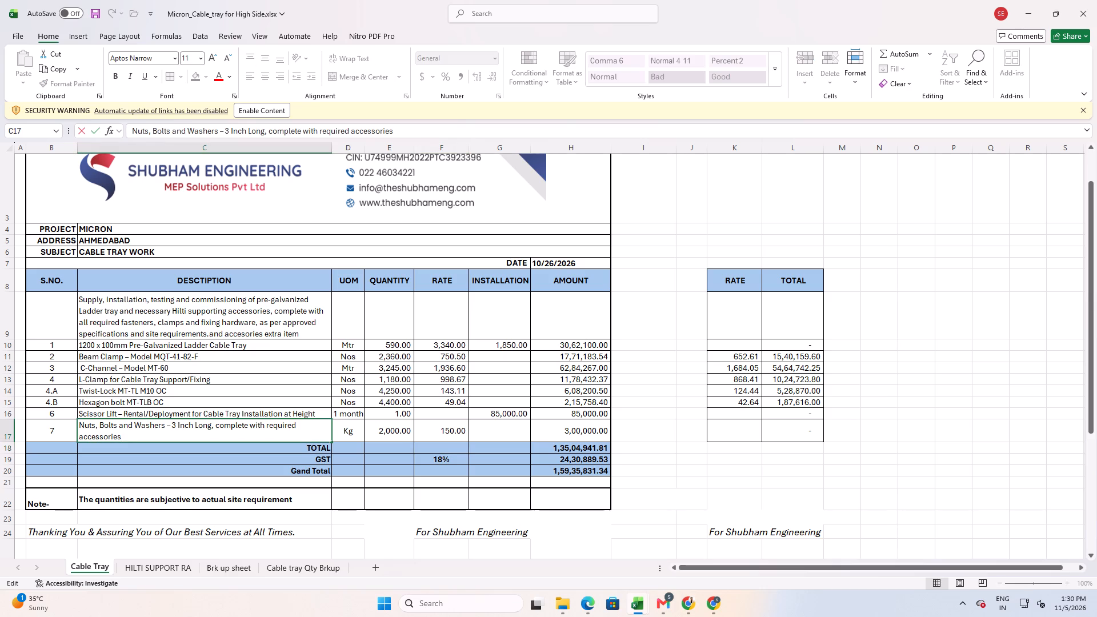
key(shift+parenleft)
text(Loca)
key(l)
key(space)
key(Return)
text(Make)
key(shift+parenright)
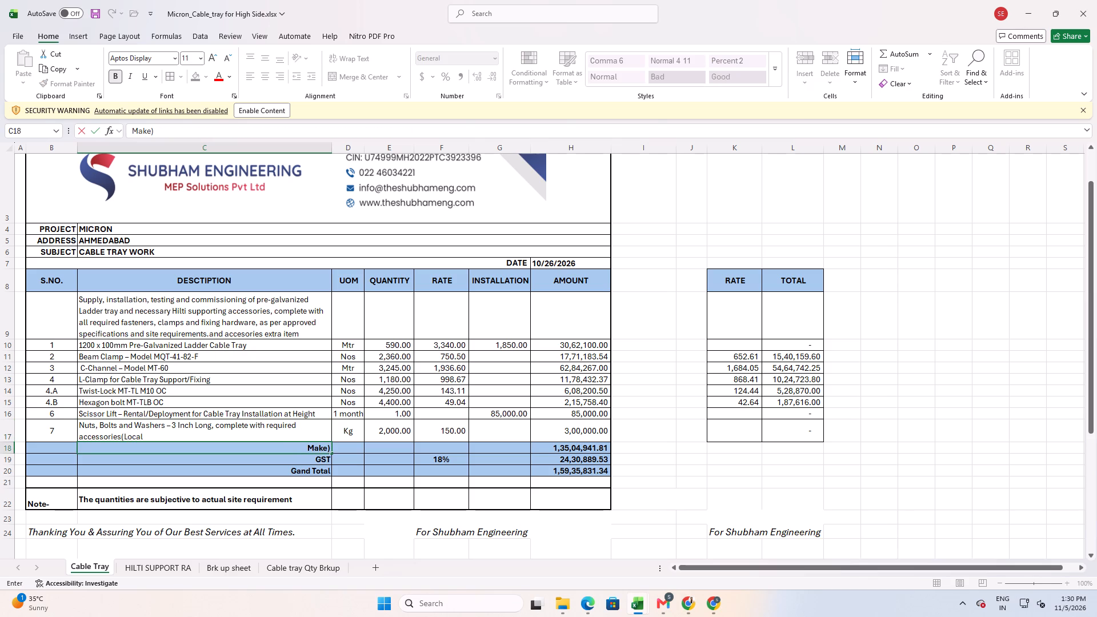
key(ctrl+z)
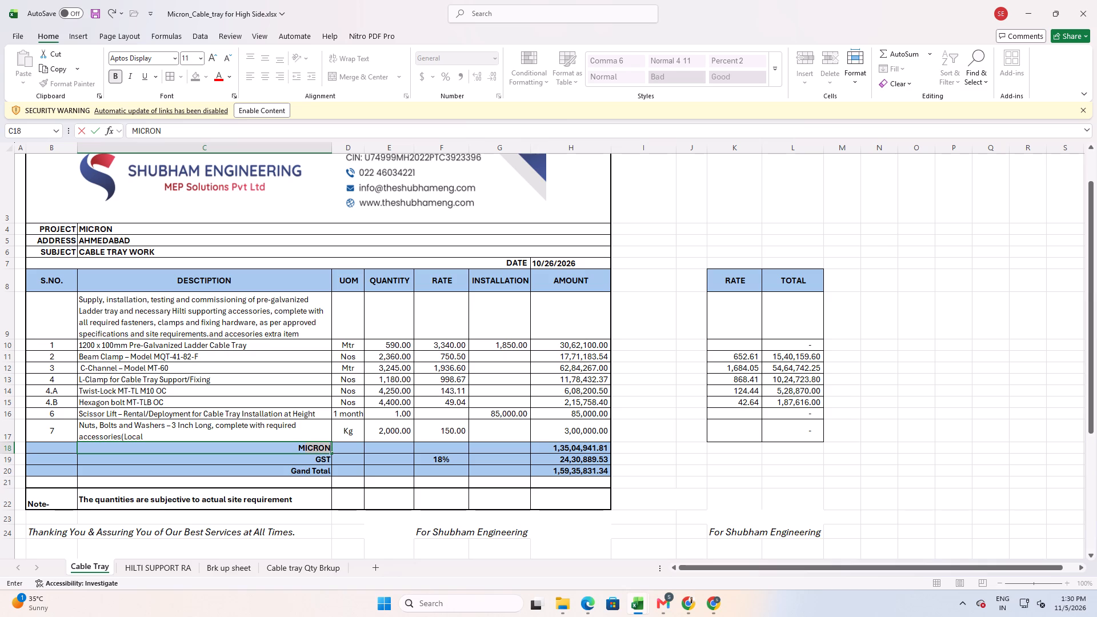
double_click(153, 438)
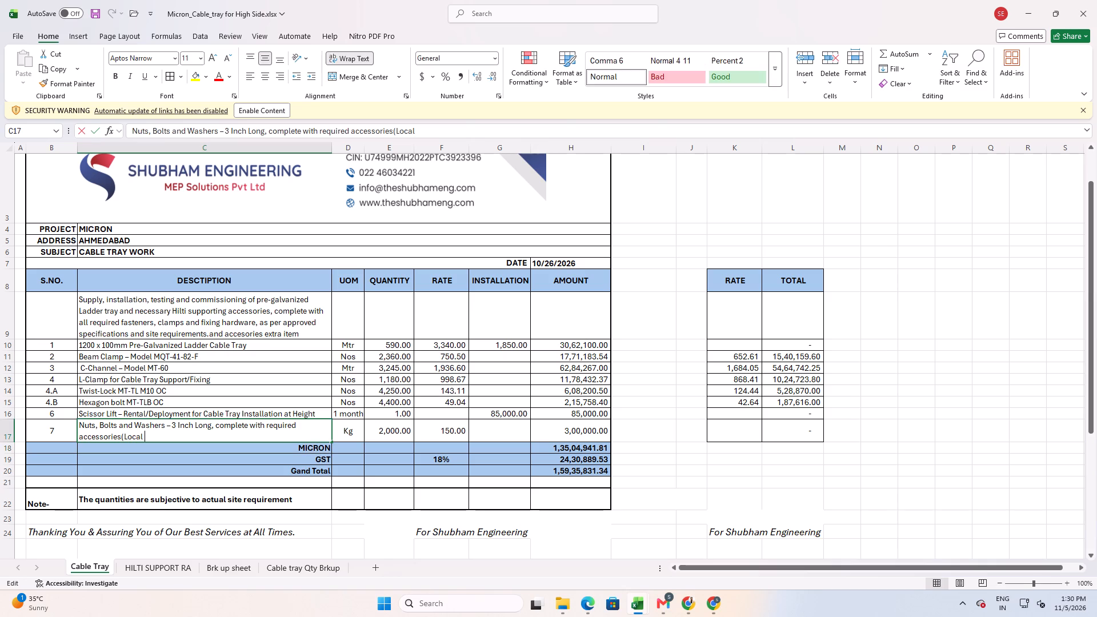
key(BackSpace)
key(shift+parenright)
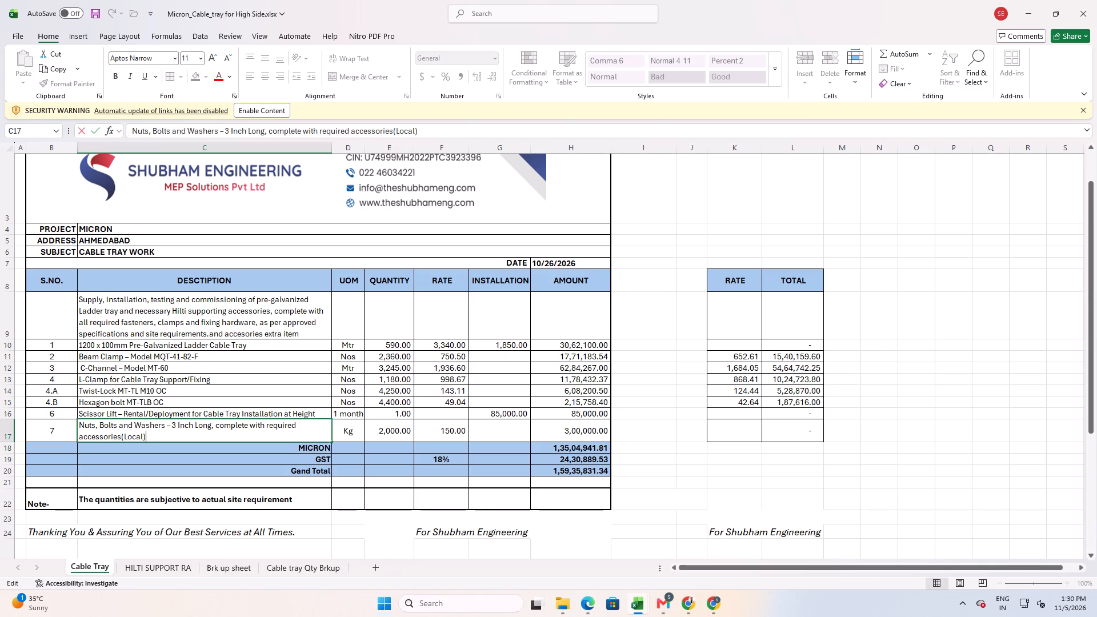
key(Return)
Look over the Cable Tray BOQ from the item rows up to the project header and down to the signature area.
key(Up)
key(Right)
key(Right)
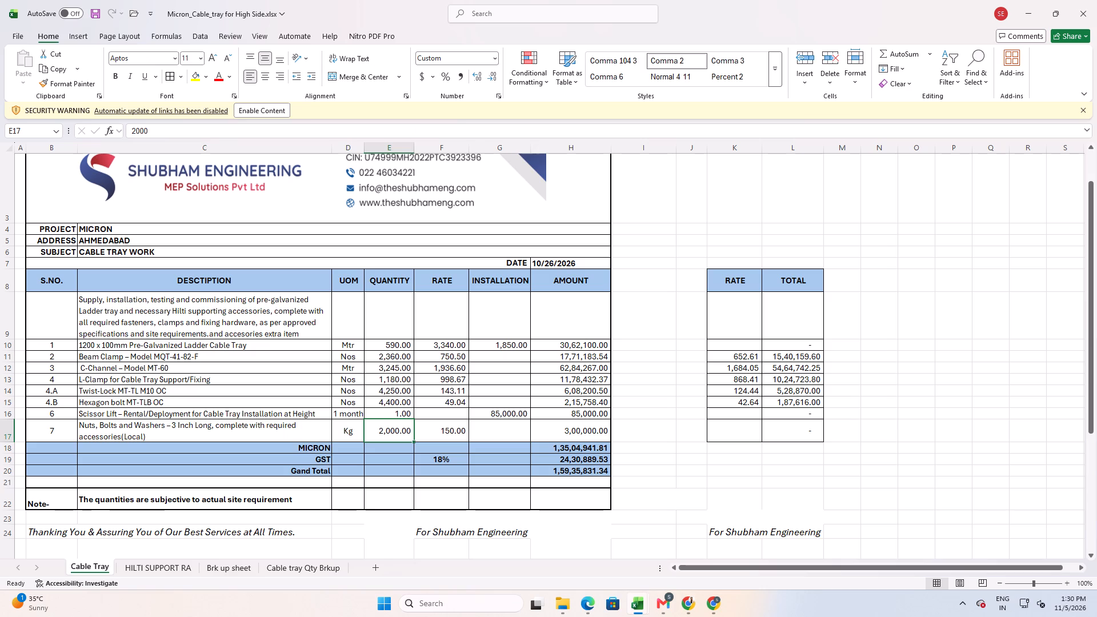
key(Right)
key(Right)
key(Up)
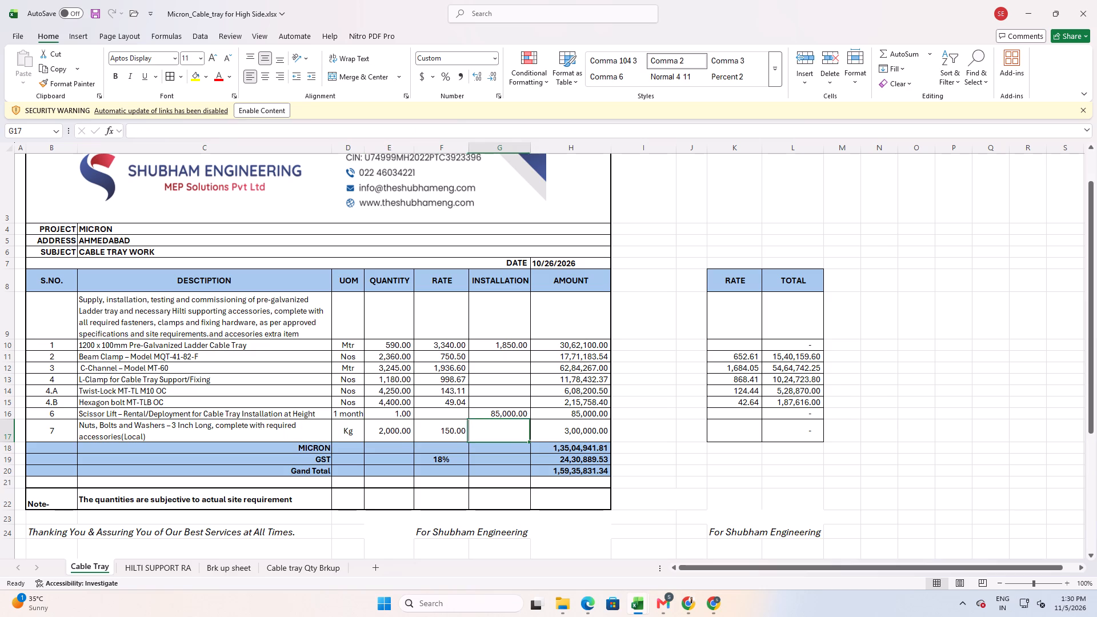
key(Up)
key(Up)
key(Up)
key(Up)
key(Up)
key(Up)
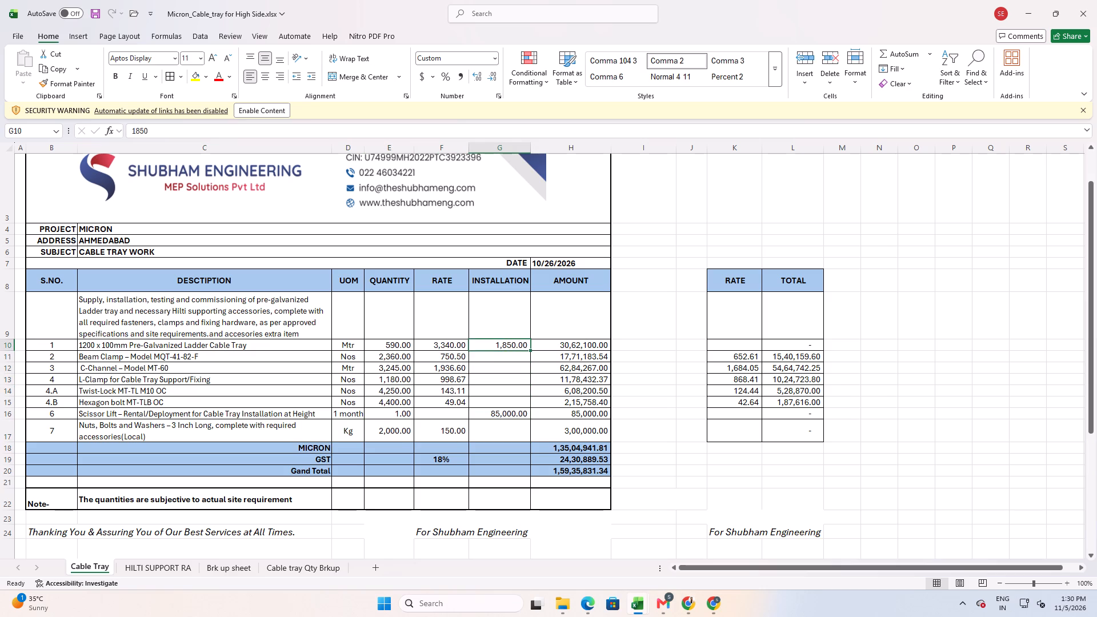
key(Left)
key(Left)
key(Left)
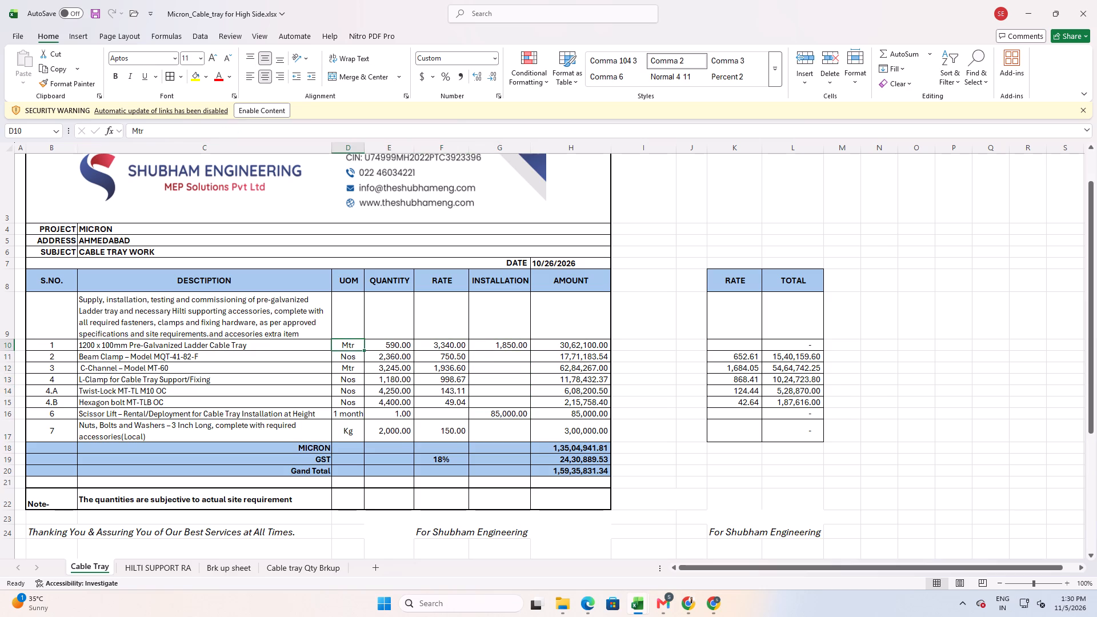
key(Left)
key(Up)
key(Left)
key(Up)
key(Up)
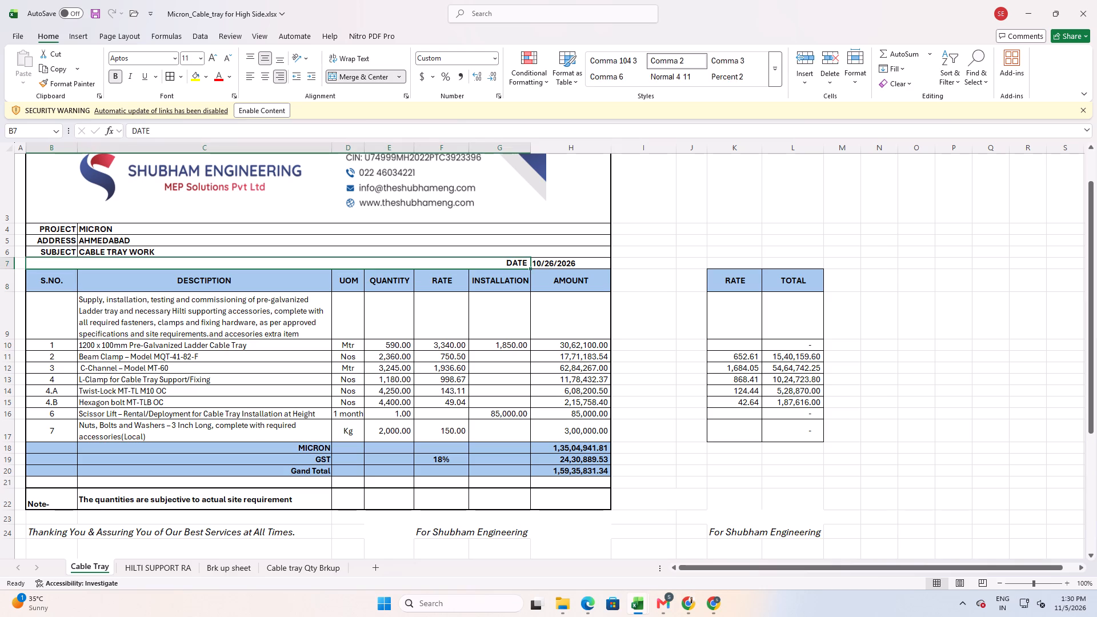
key(Up)
key(Right)
key(Up)
key(Up)
key(Up)
key(Down)
key(Down)
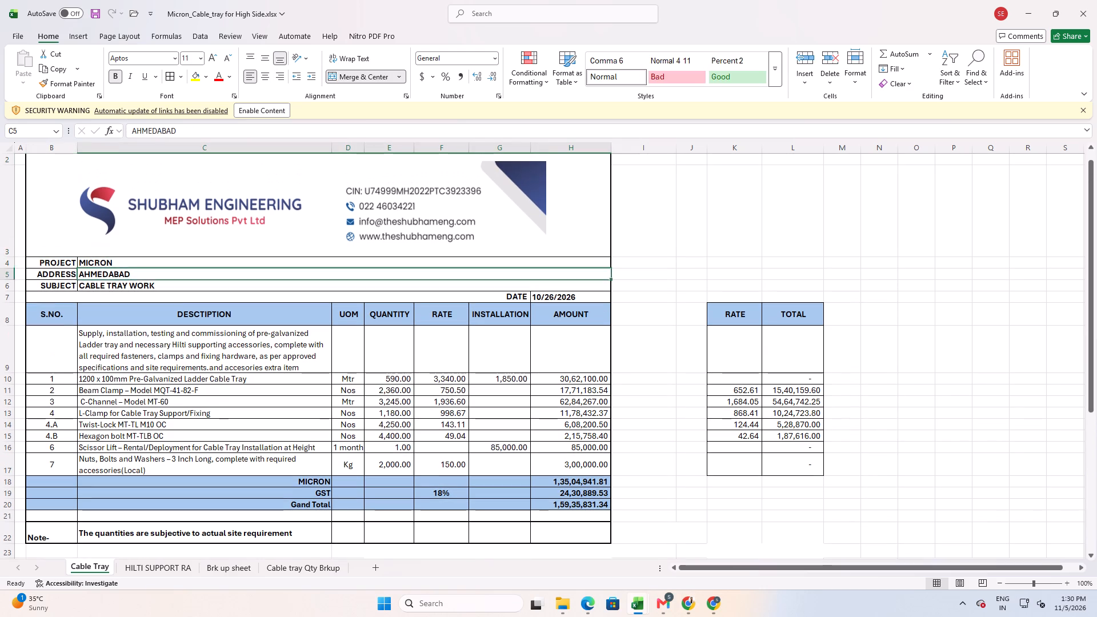
key(Down)
key(Down)
scroll(278, 519, down, 2)
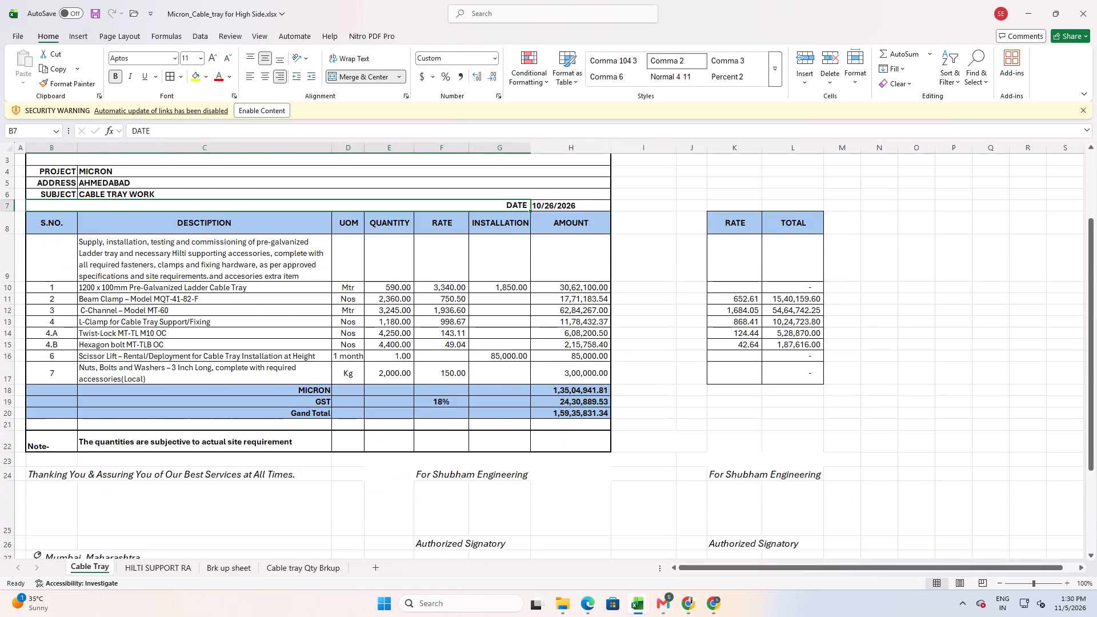
scroll(398, 437, down, 2)
scroll(710, 391, up, 4)
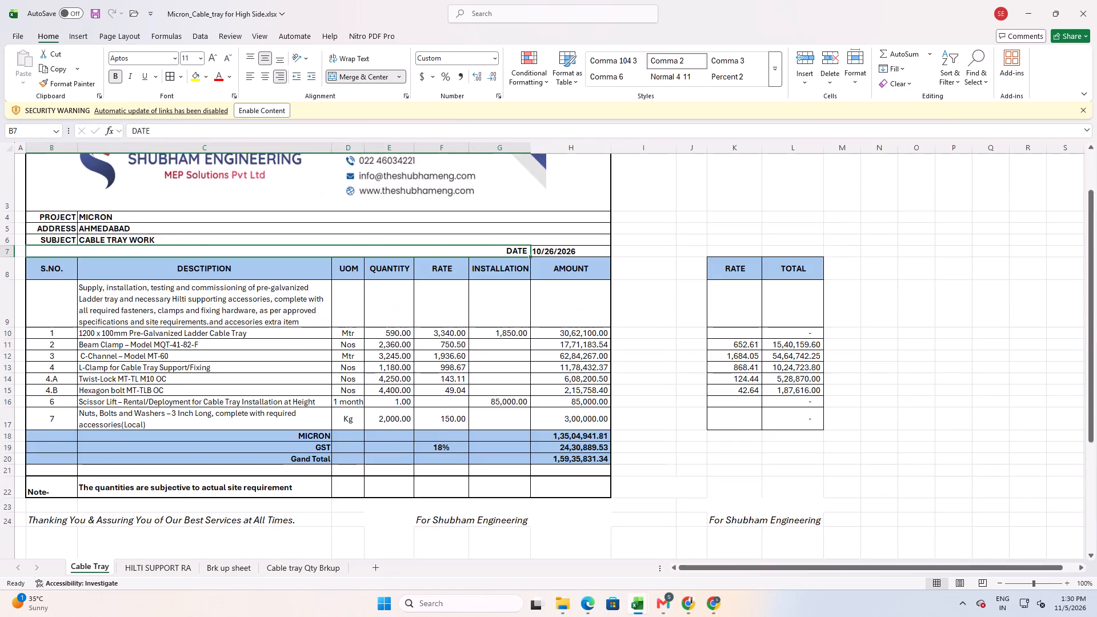
scroll(714, 392, up, 2)
Save the workbook.
key(ctrl+s)
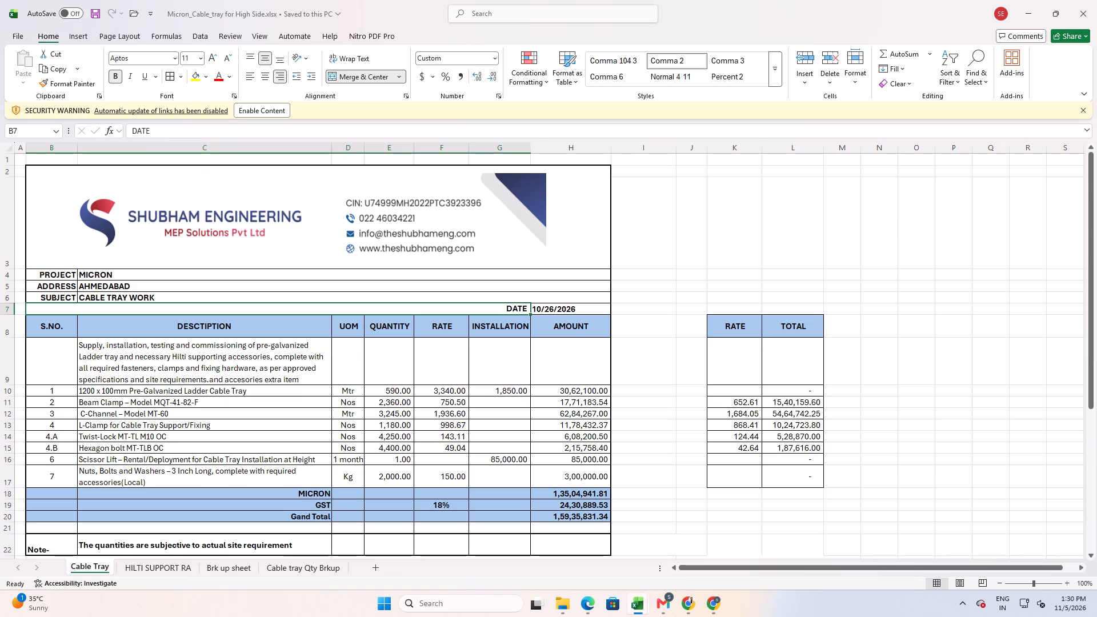
Check the Hilti rate analysis, breakup and cable tray quantity sheets against the quantities in the Cable Tray BOQ.
click(174, 567)
click(95, 571)
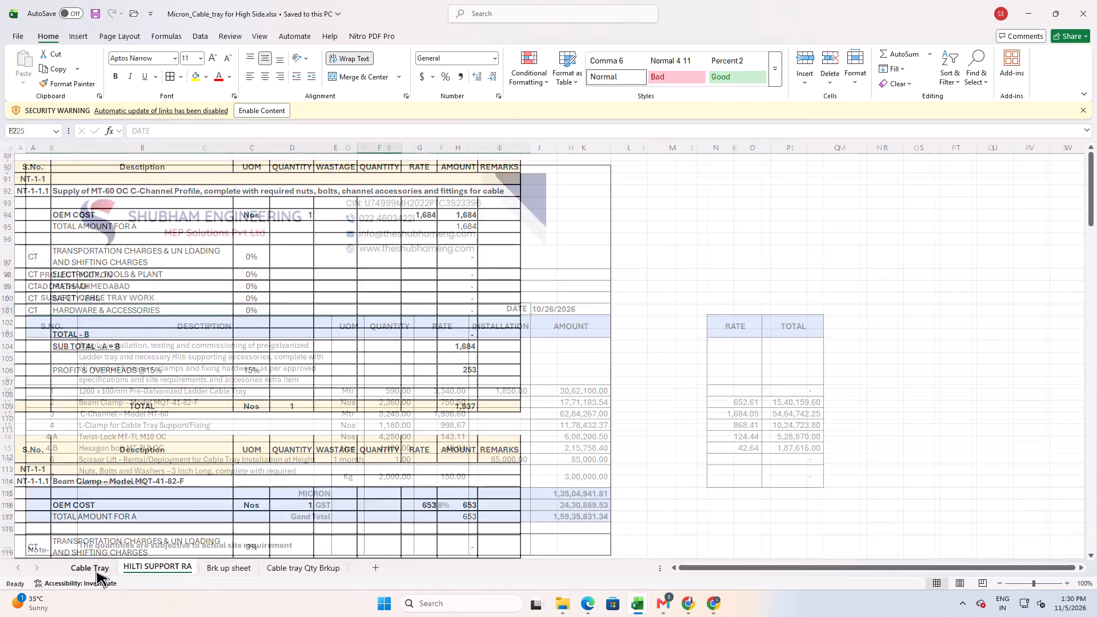
click(220, 569)
click(310, 570)
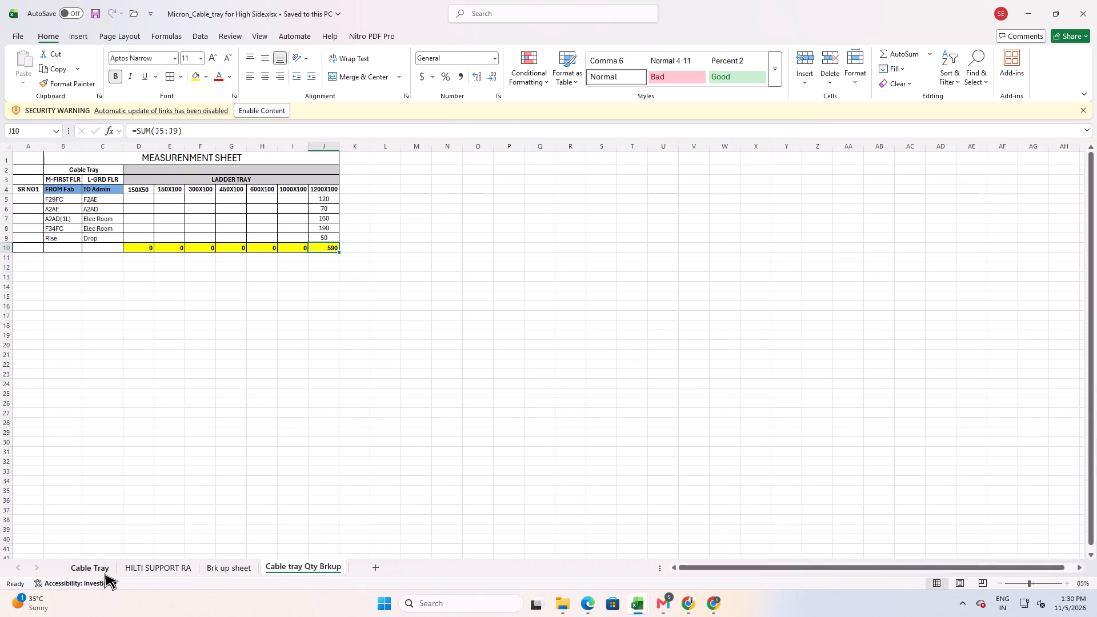
click(91, 570)
click(307, 561)
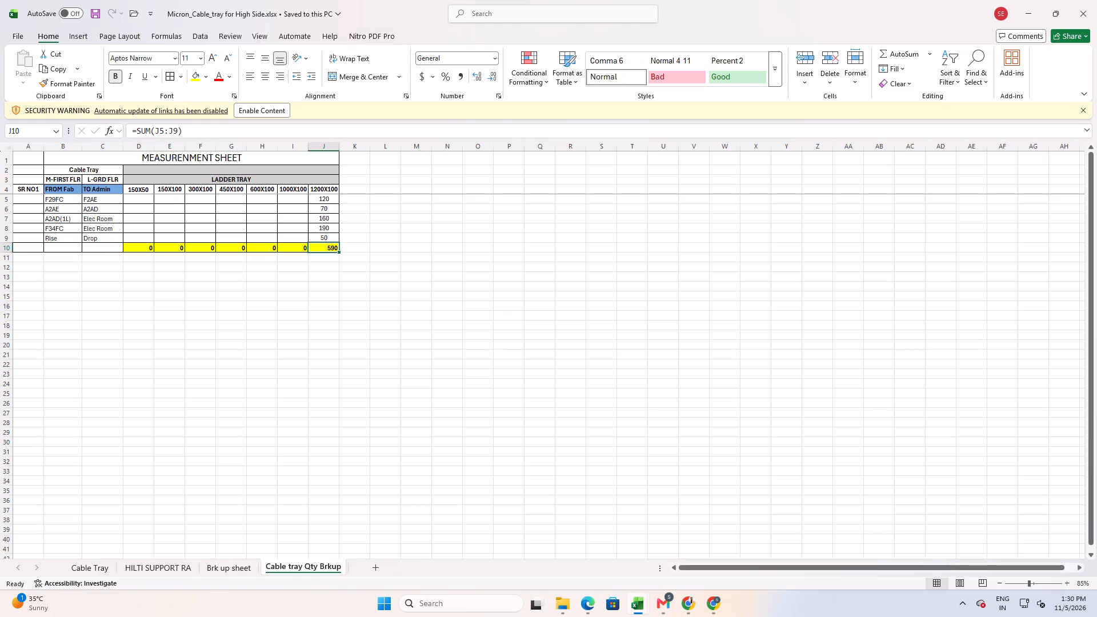
scroll(206, 468, up, 2)
click(89, 572)
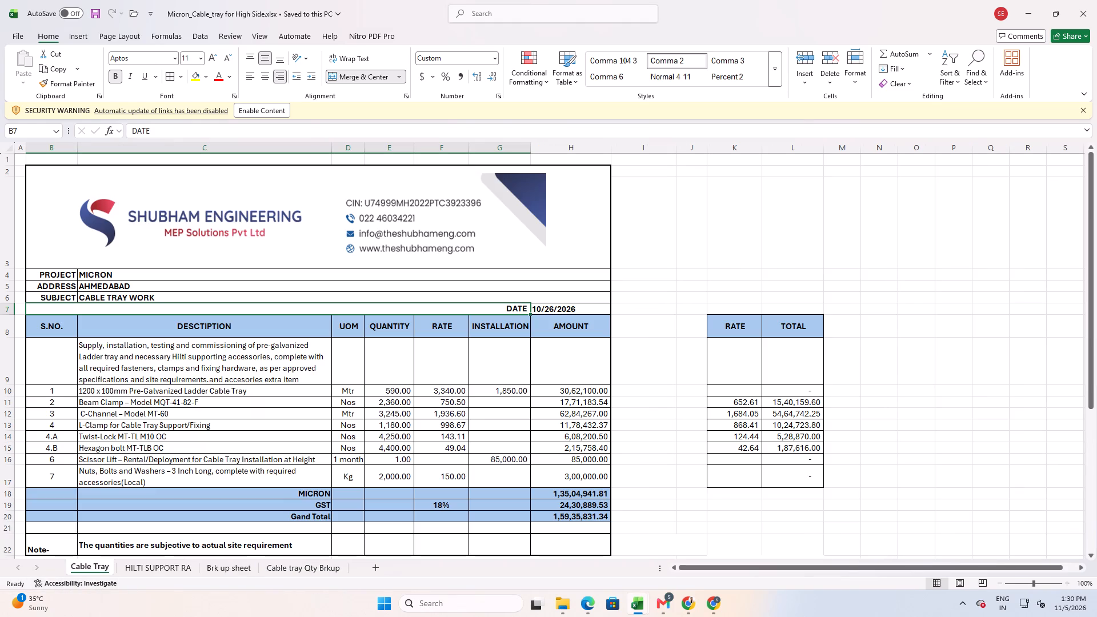
scroll(477, 424, up, 2)
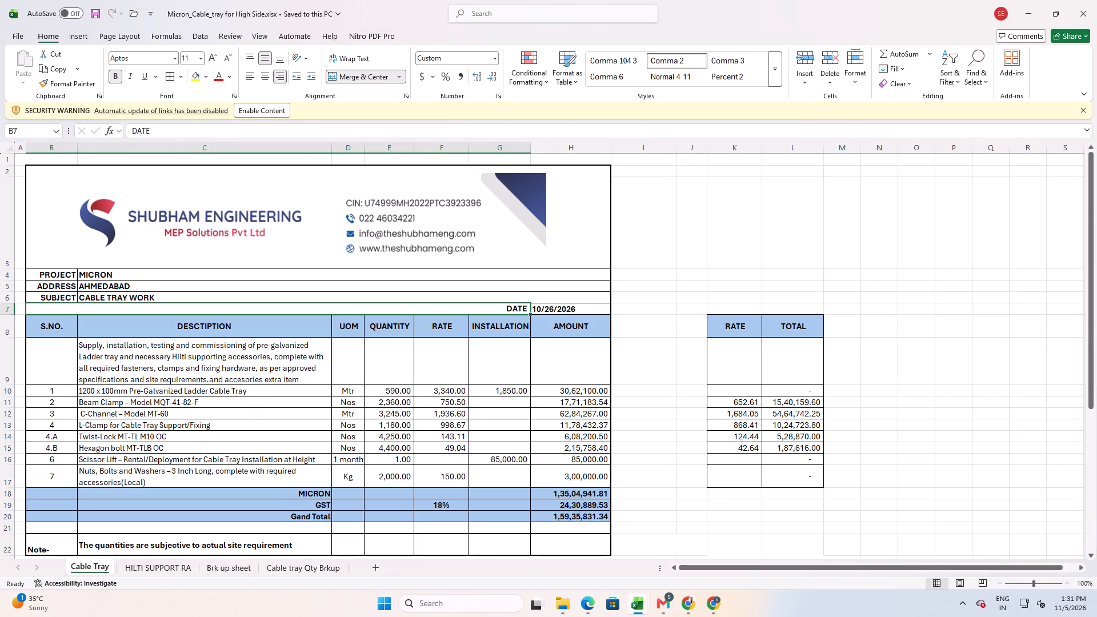
click(400, 391)
click(380, 484)
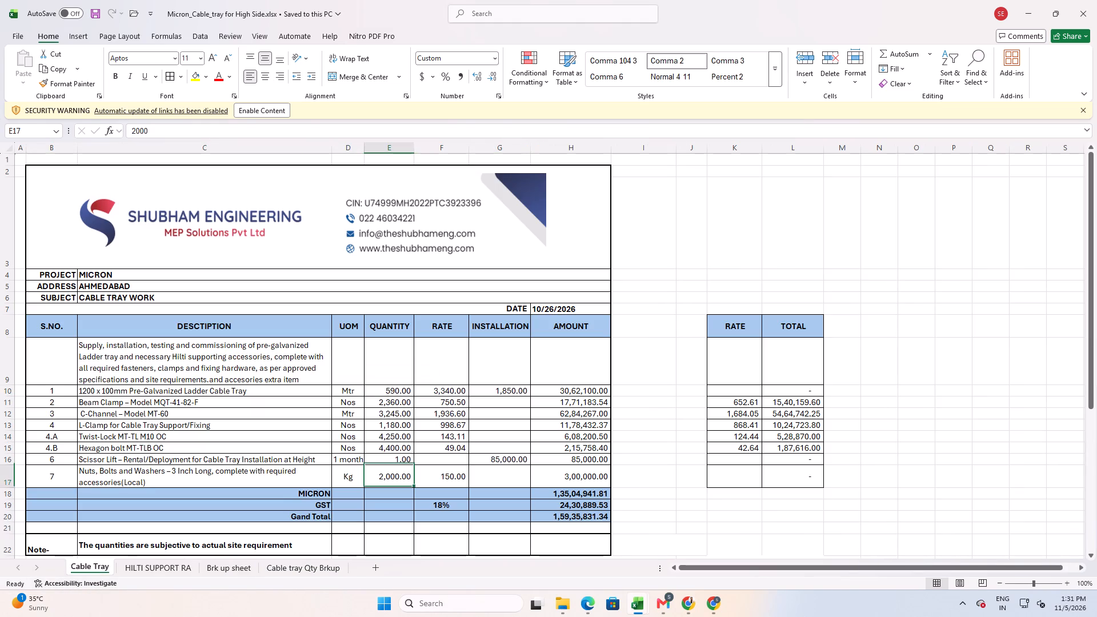
click(183, 571)
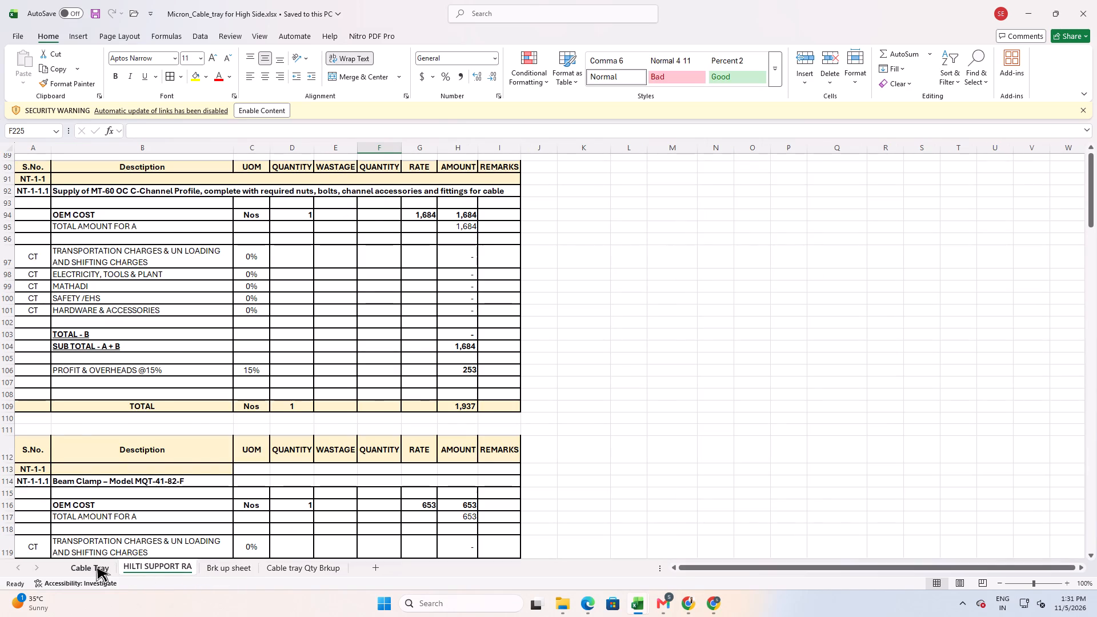
click(95, 566)
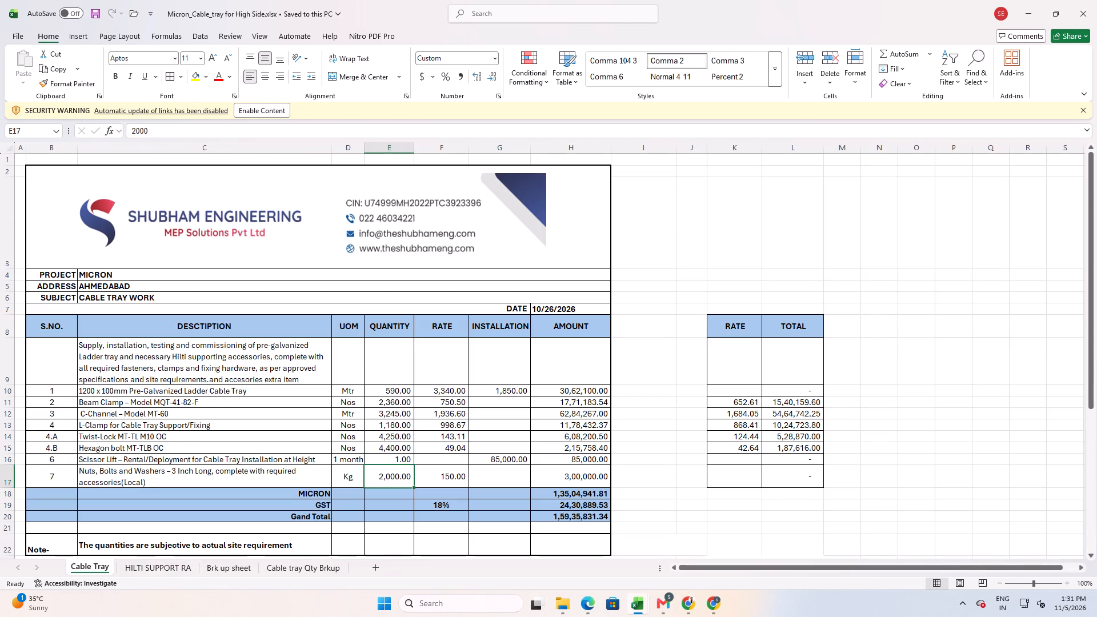
Apply a blank cell's formatting to the side RATE and TOTAL table to strip its borders and header fill.
click(713, 294)
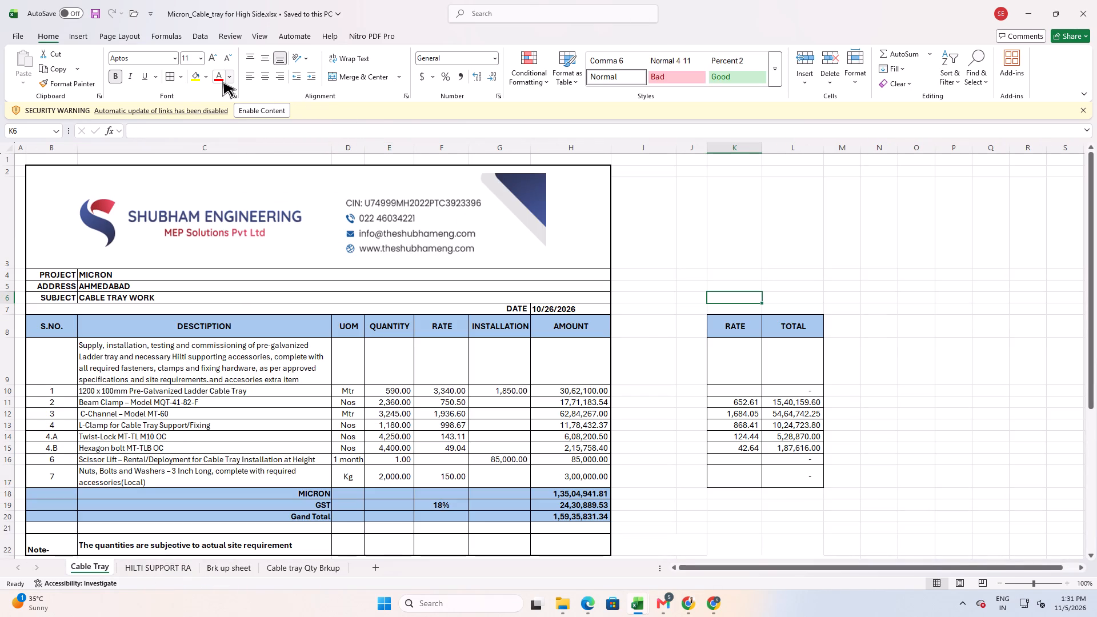
click(79, 82)
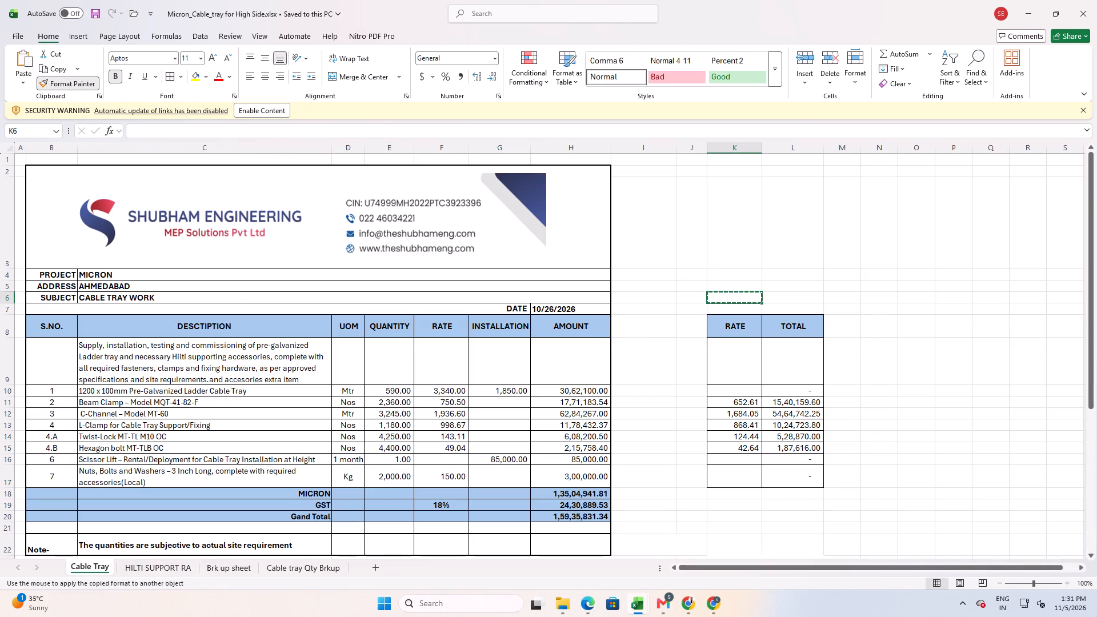
drag(736, 328, 852, 495)
click(890, 397)
Clear the contents of the side RATE and TOTAL table beside the BOQ.
drag(720, 312, 849, 462)
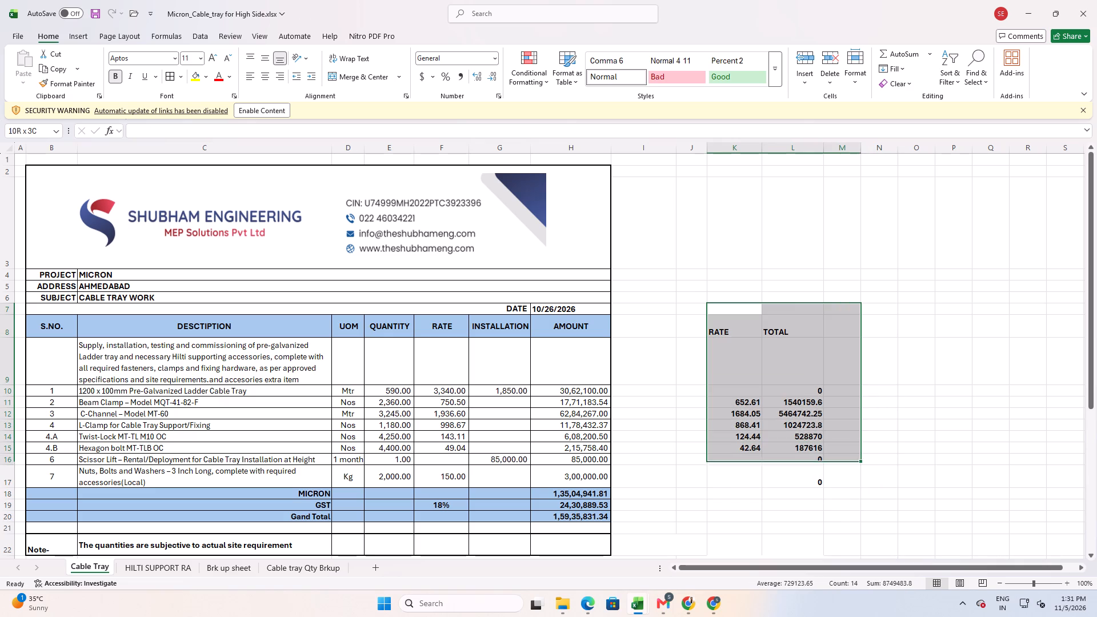
drag(849, 462, 865, 511)
key(Delete)
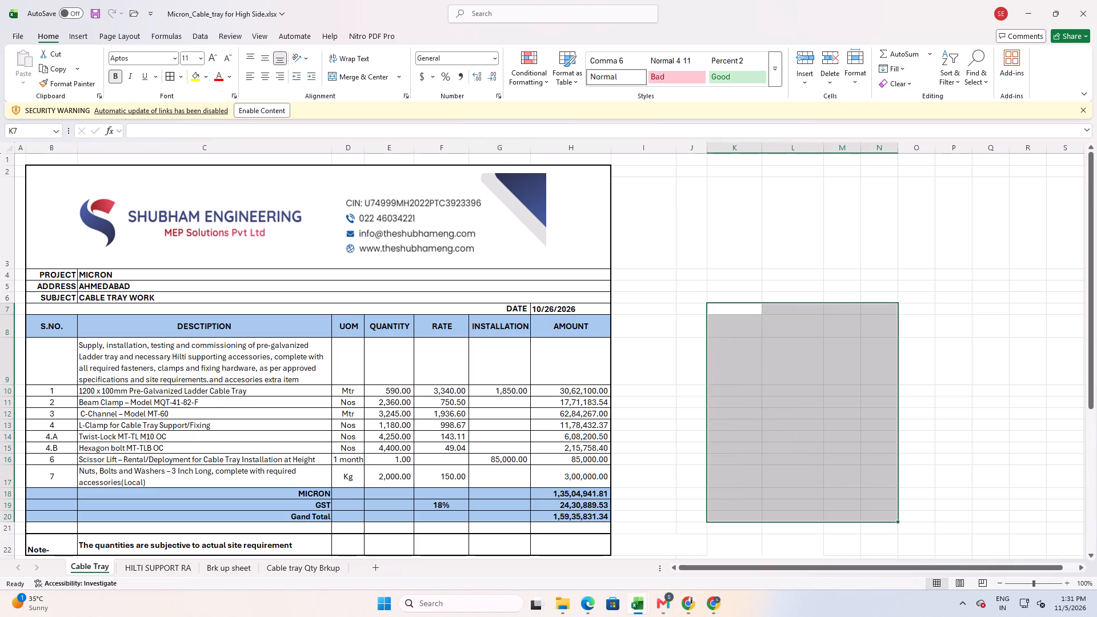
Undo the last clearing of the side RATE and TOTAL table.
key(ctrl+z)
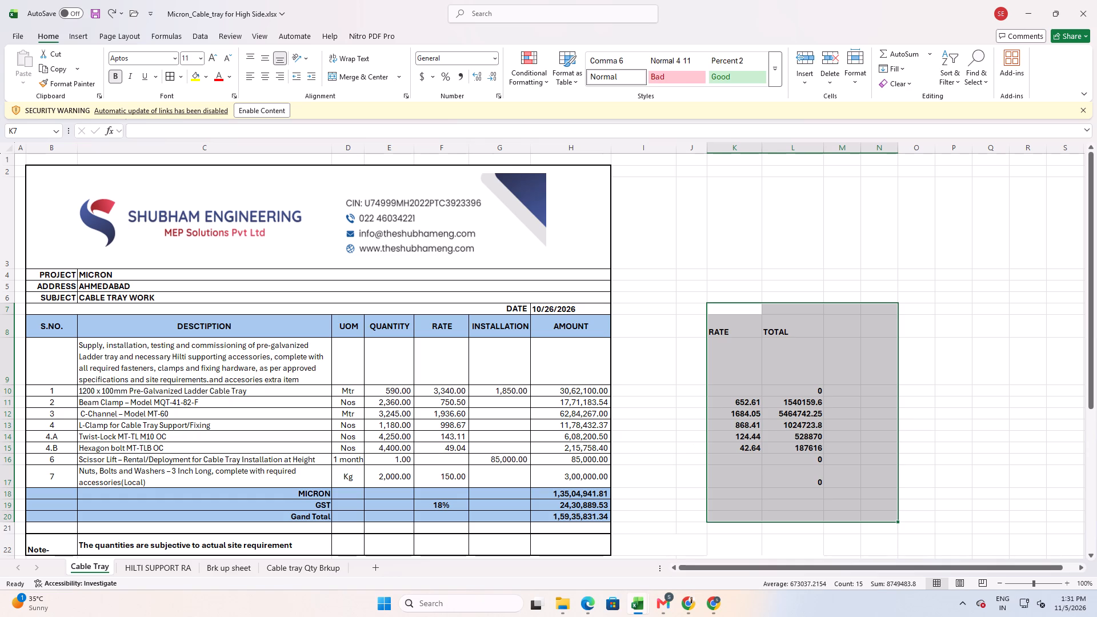
Clear the contents of the side RATE and TOTAL table across K5:N19 beside the BOQ.
click(715, 282)
drag(715, 292, 827, 454)
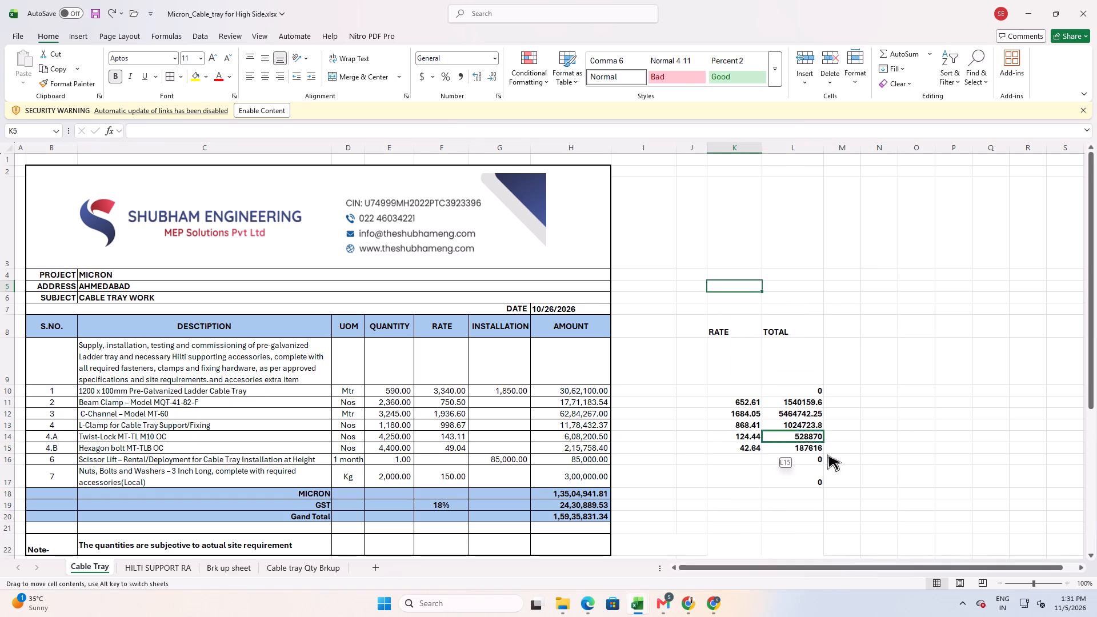
drag(827, 454, 831, 463)
drag(731, 287, 880, 503)
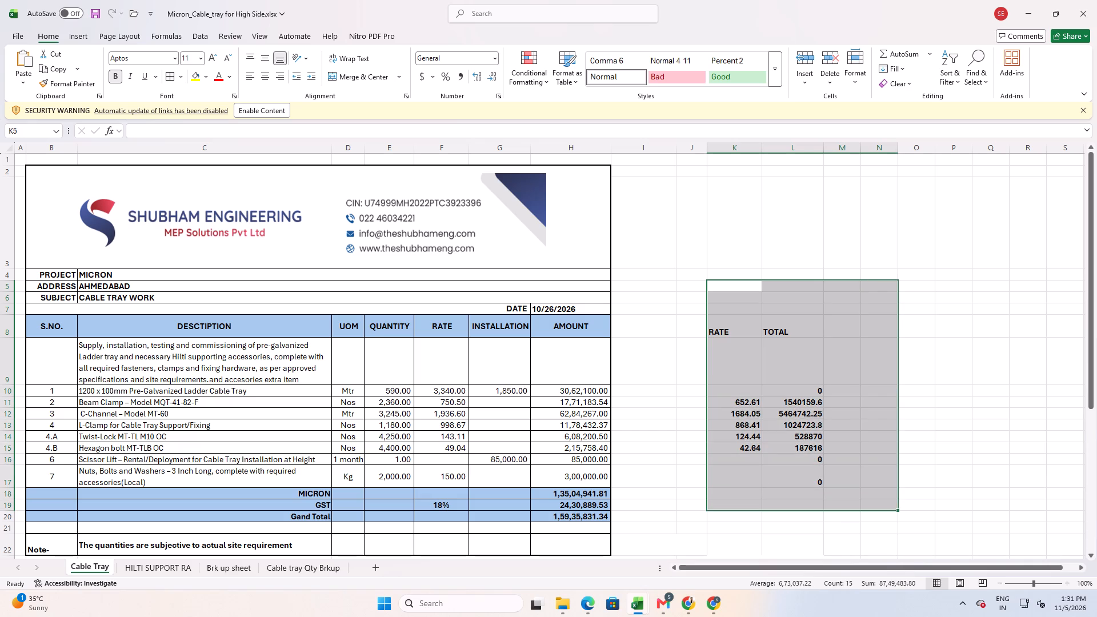
key(Delete)
Delete the duplicate "For Shubham Engineering" and "Authorized Signatory" text in column K by clearing K20:N28.
scroll(491, 434, down, 2)
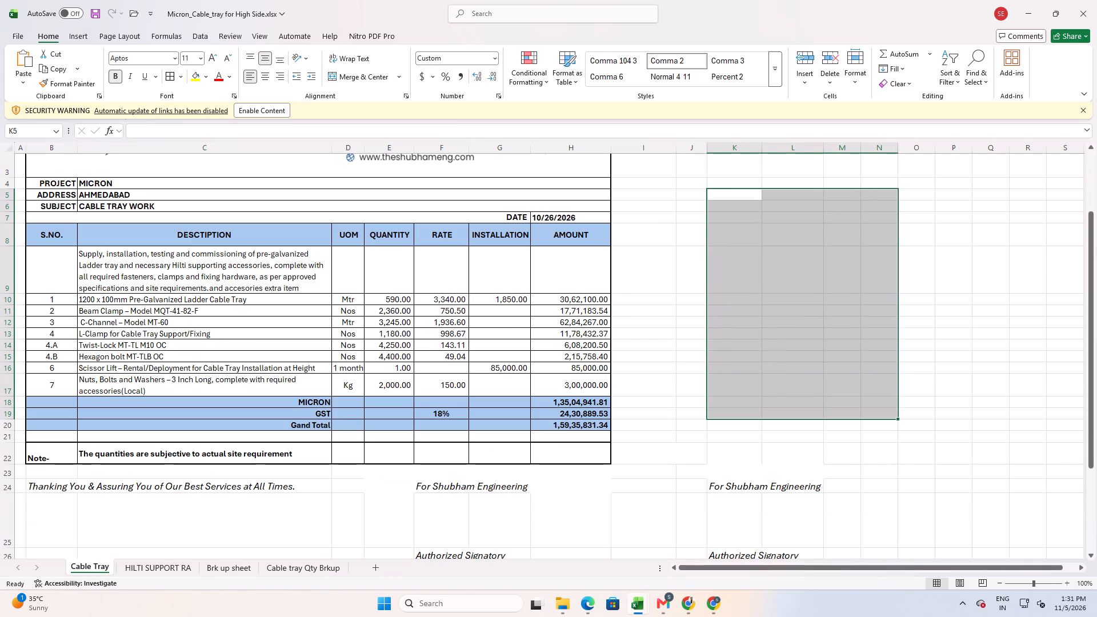
click(260, 454)
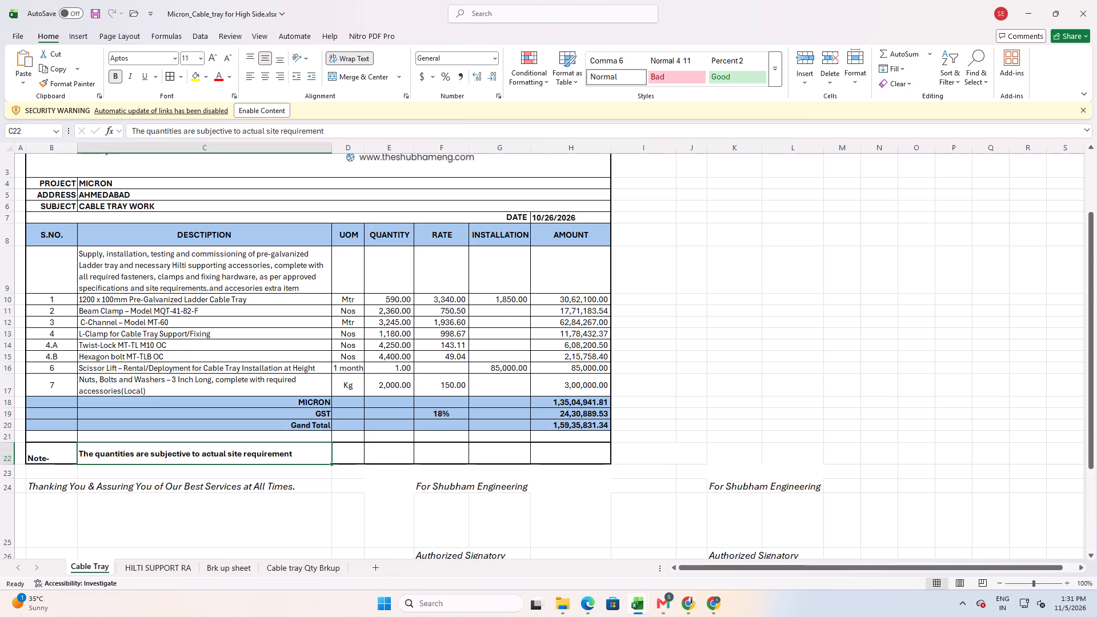
scroll(334, 488, down, 3)
drag(707, 286, 867, 453)
key(Delete)
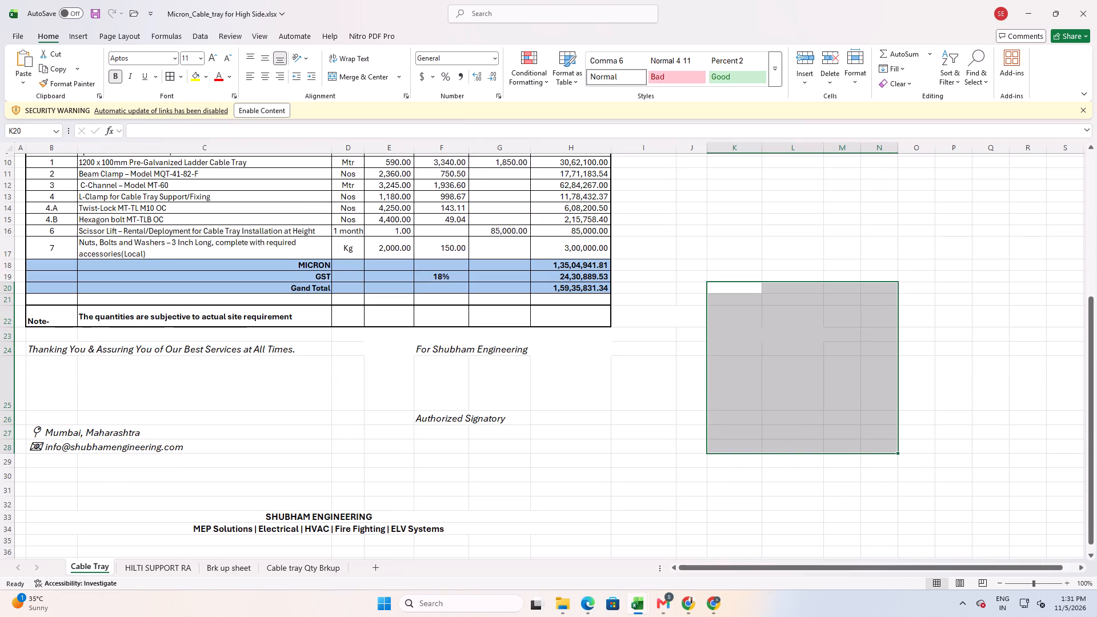
Review the Cable Tray BOQ's item rows and totals, including the C-Channel description and the ladder cable tray's amount formula.
click(604, 375)
scroll(625, 355, up, 4)
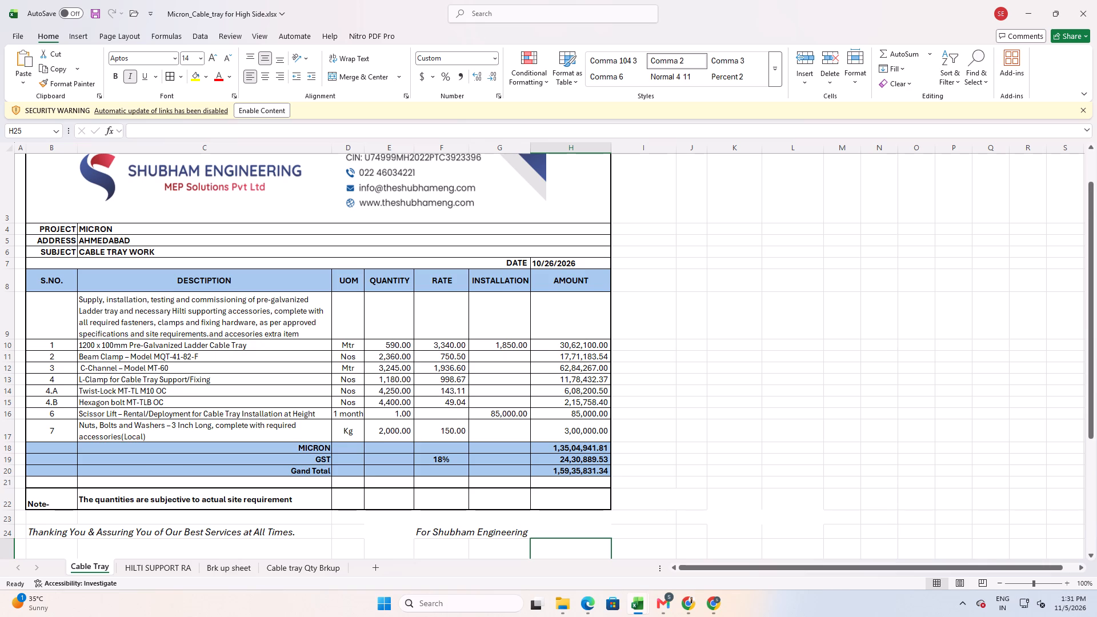
scroll(266, 432, down, 1)
scroll(266, 432, up, 1)
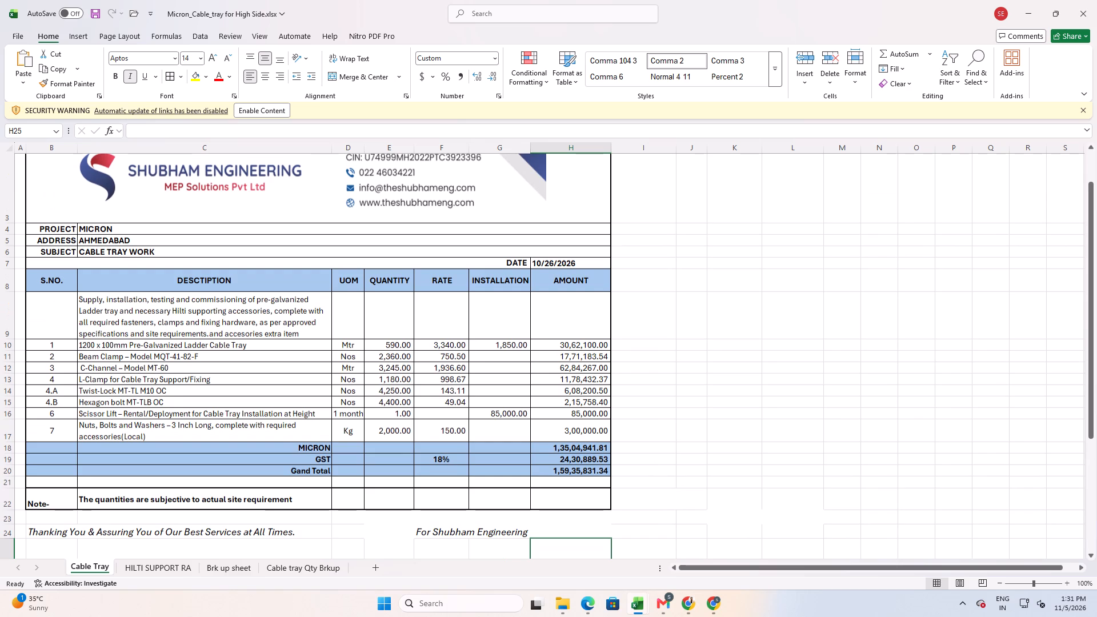
click(313, 364)
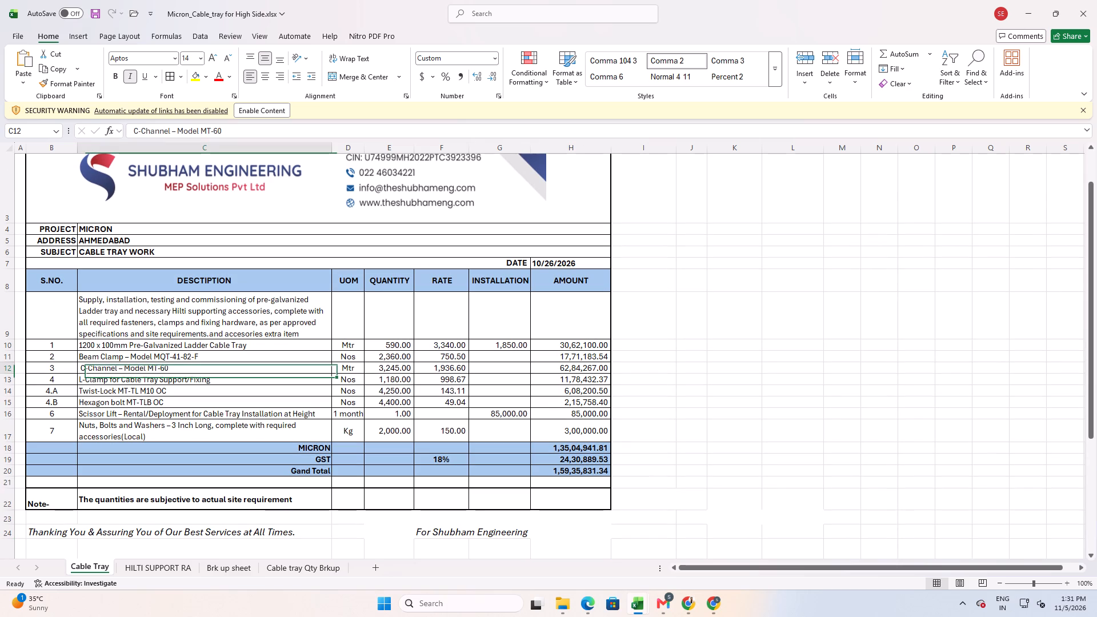
click(587, 347)
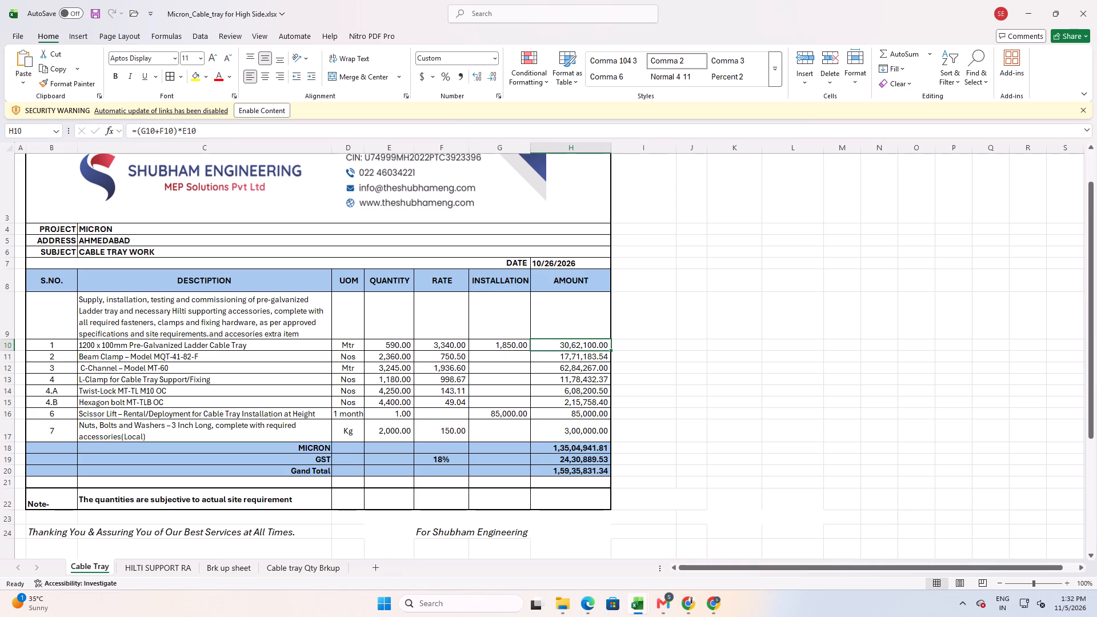
Check the amount formulas of the Cable Tray BOQ items in H10:H17 and the combined sum of H10:H16.
click(565, 362)
click(570, 347)
click(570, 354)
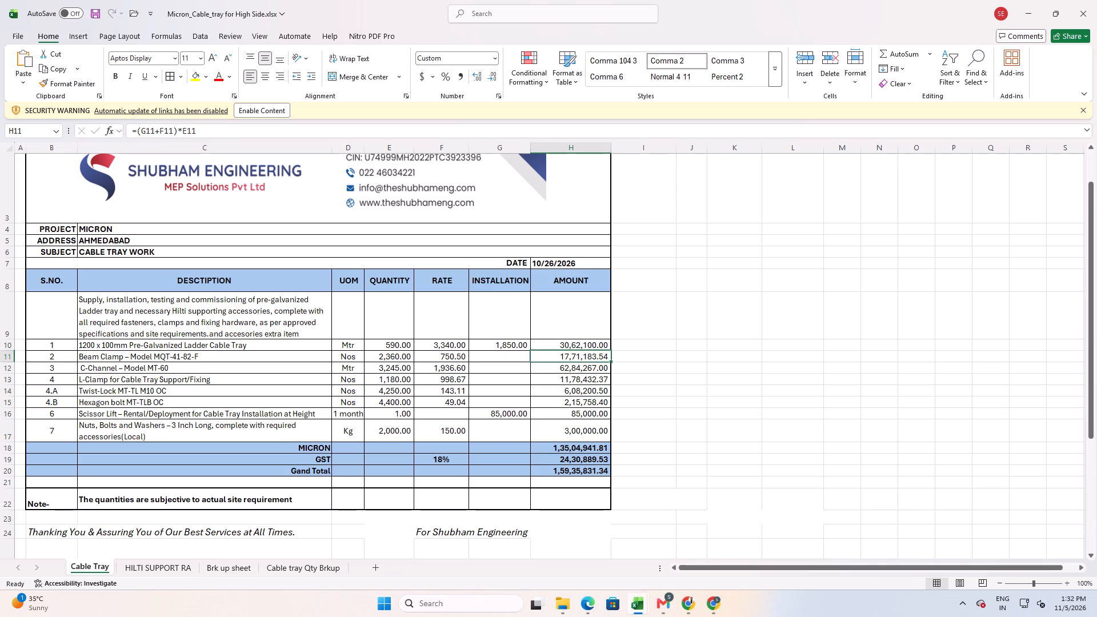
click(575, 369)
click(575, 382)
click(575, 388)
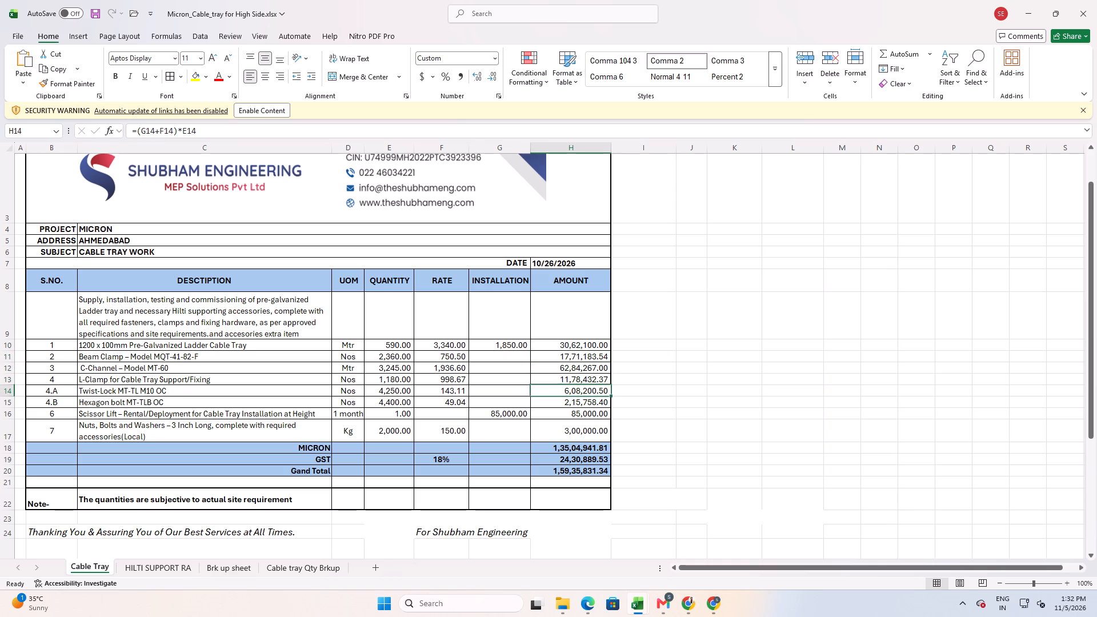
click(577, 402)
click(578, 412)
click(578, 430)
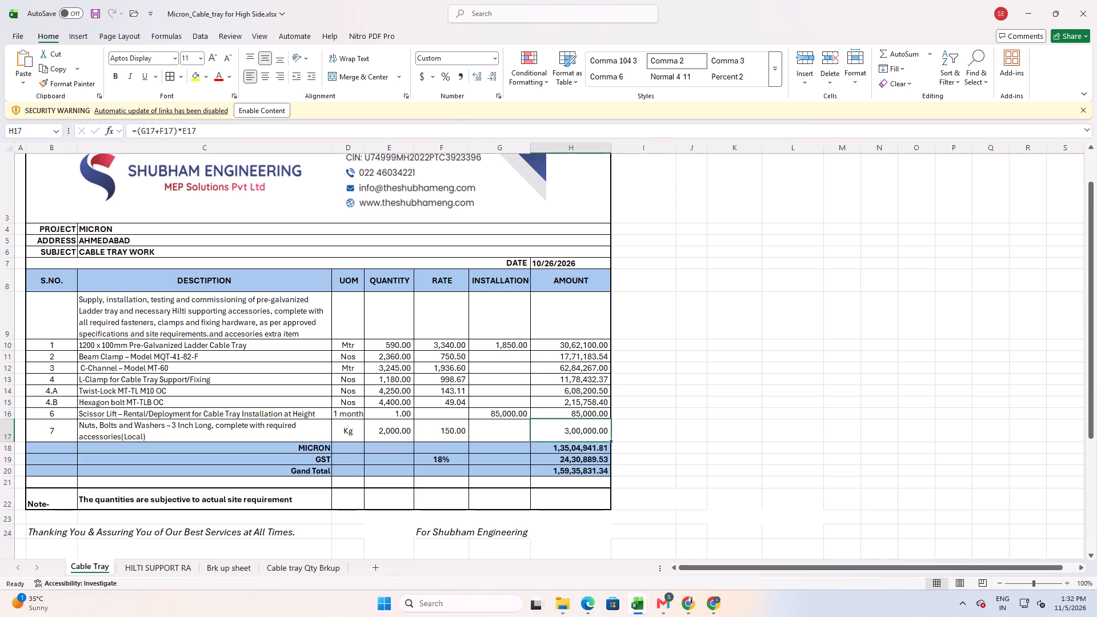
drag(588, 413, 586, 348)
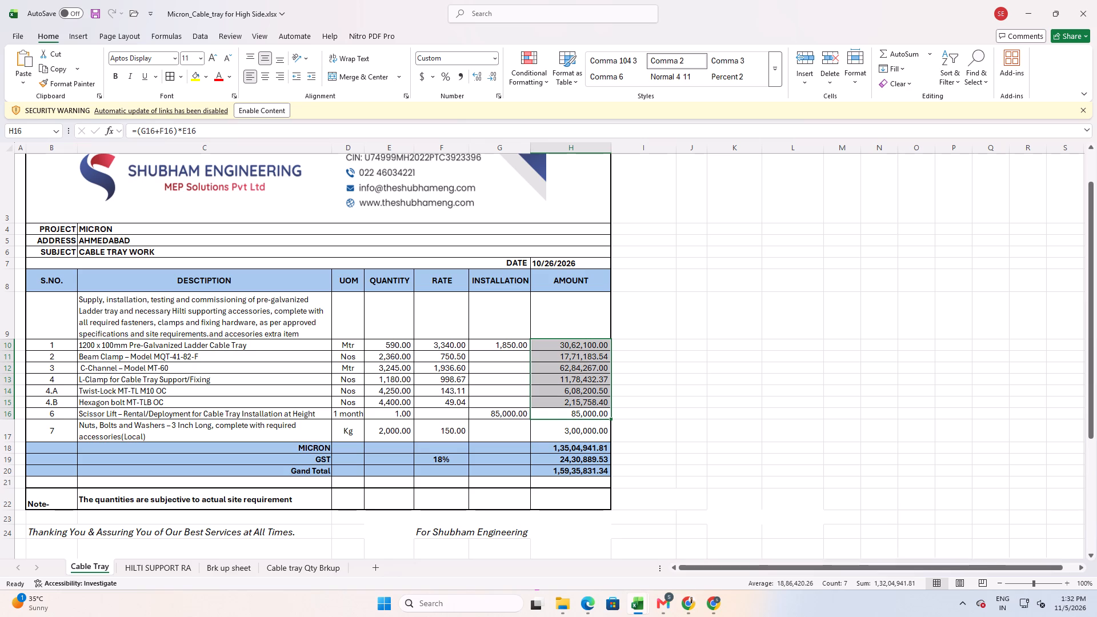
Switch from the workbook to the open Po. No.49 glass factory purchase order PDF.
key(alt+Tab)
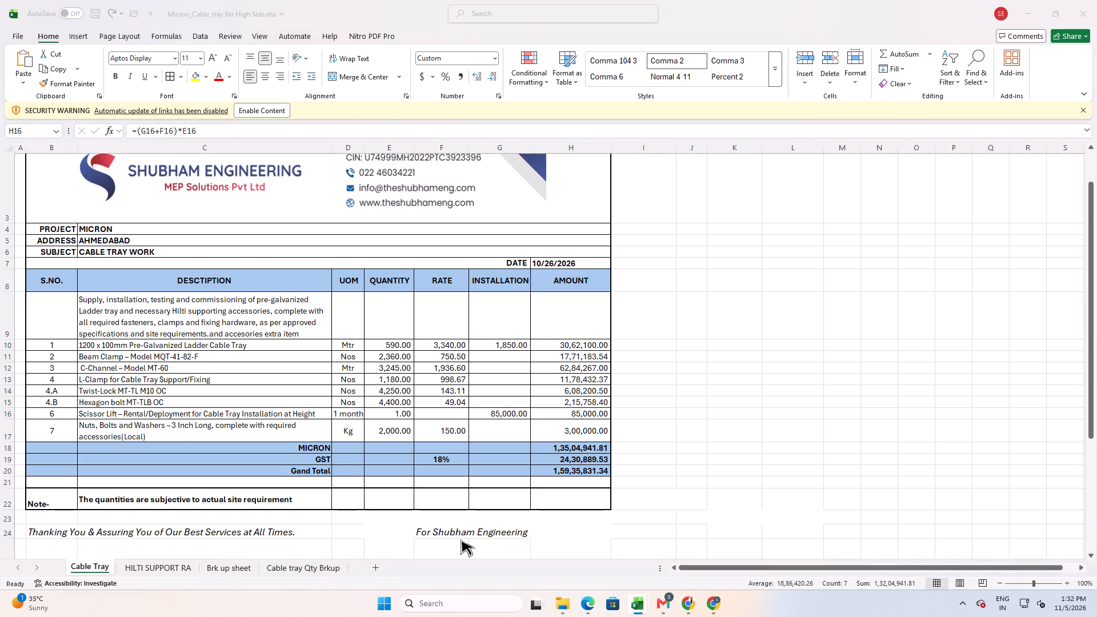
key(alt+Tab)
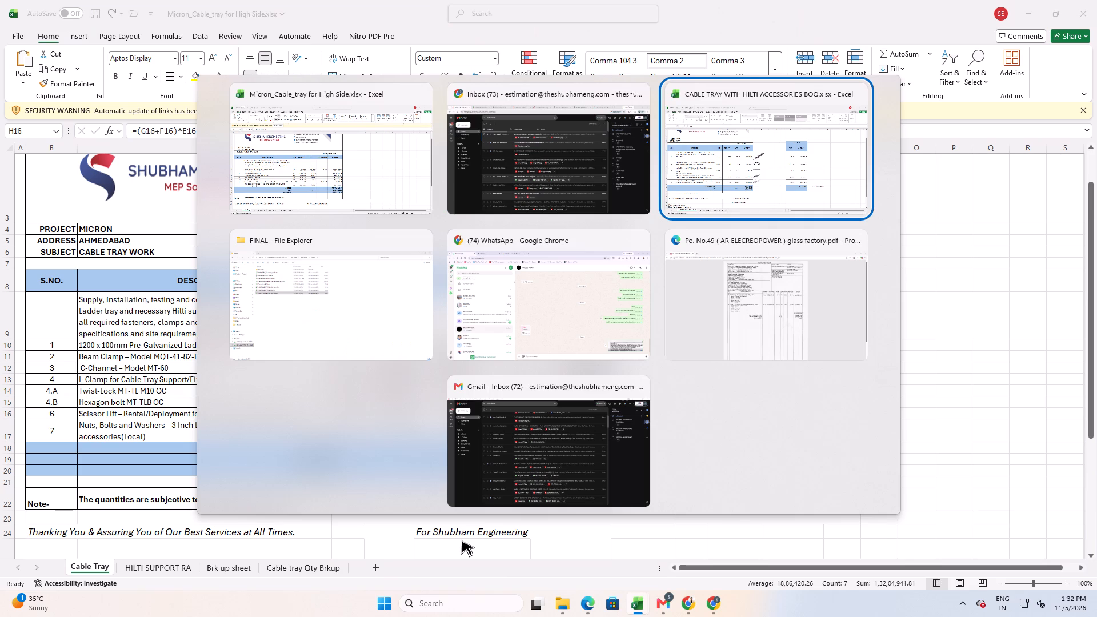
key(alt+Tab)
key(alt+Tab)
key(alt+Tab)
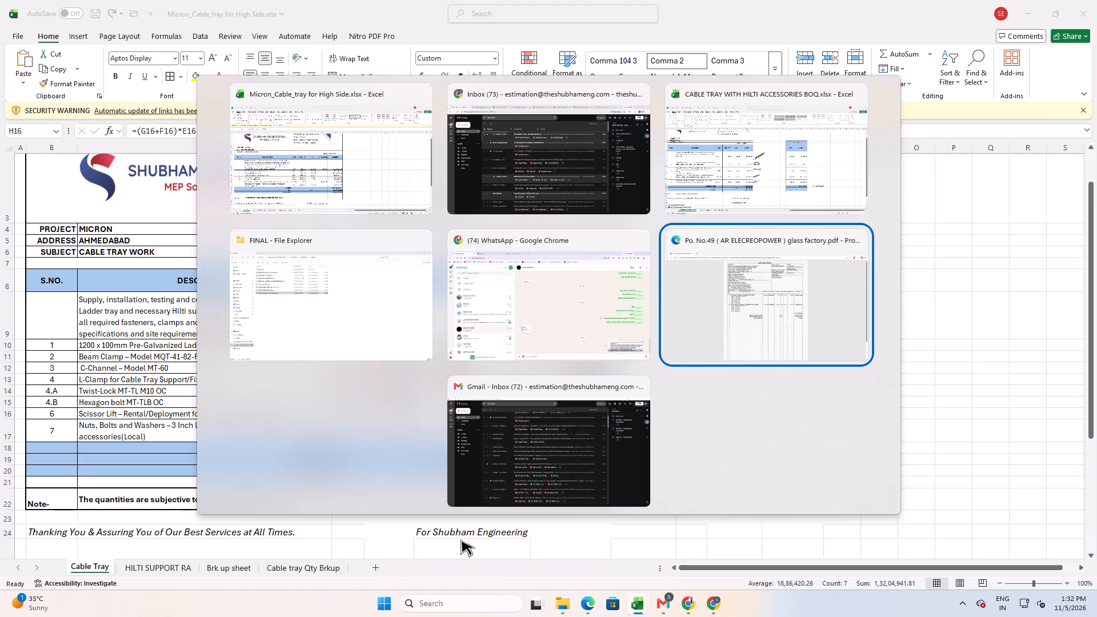
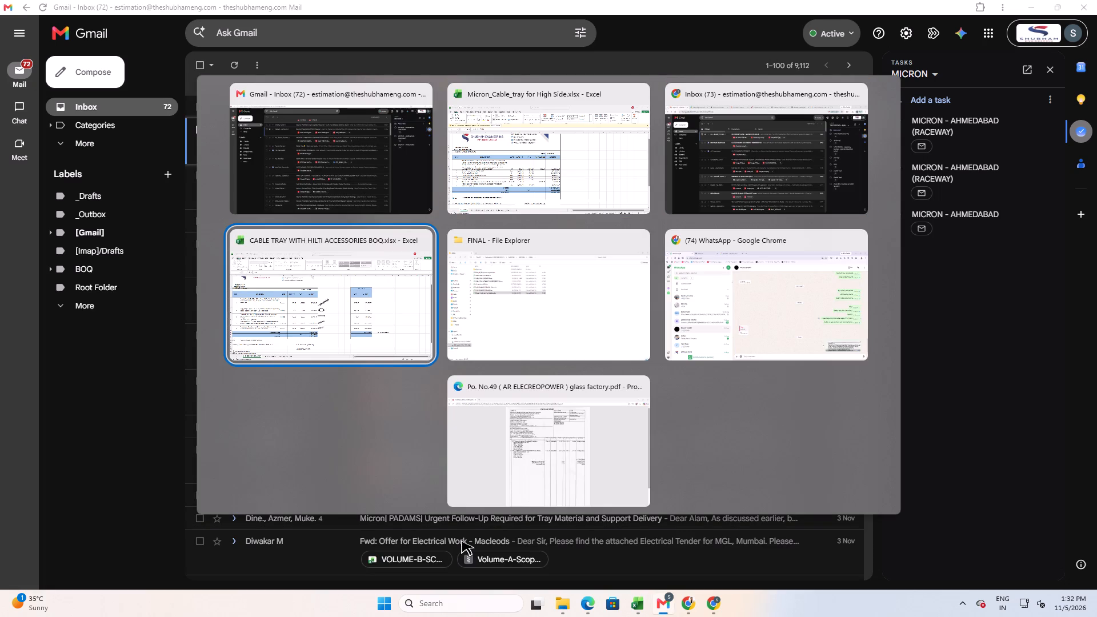
Switch from the Gmail inbox to the FINAL folder in File Explorer.
key(alt+Tab)
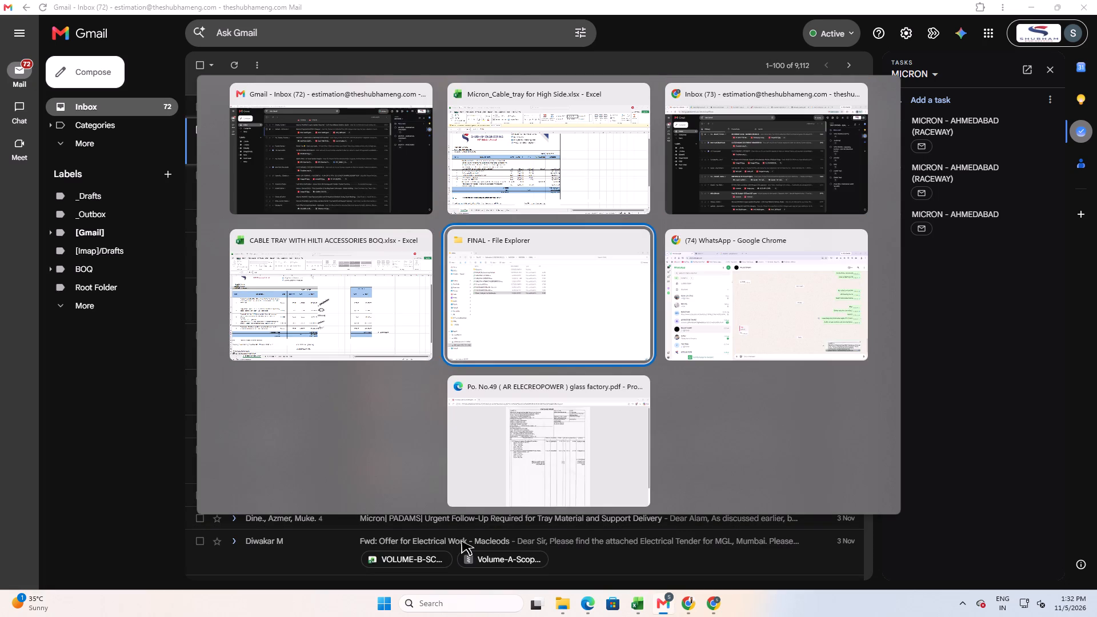